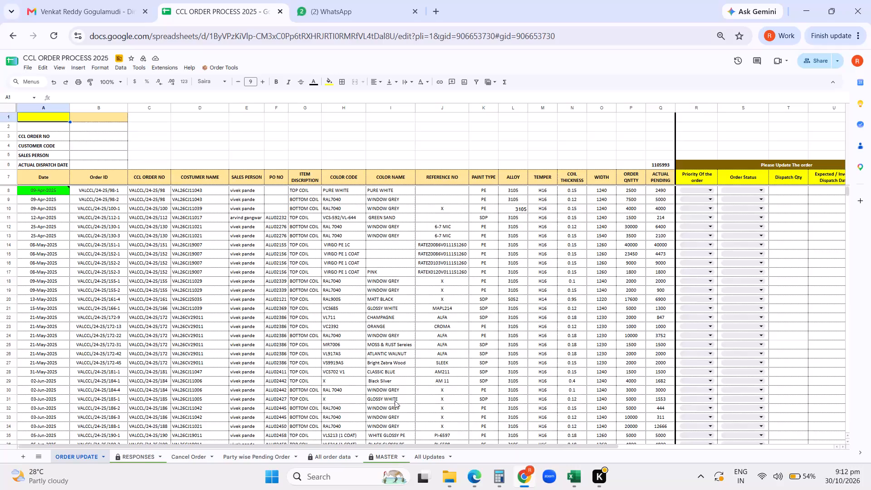
Open the Party wise Pending Order sheet, then switch to the Pending Order 12oct26 workbook in Excel to view its order remarks.
{"action": "left_click", "coordinate": [243, 457]}
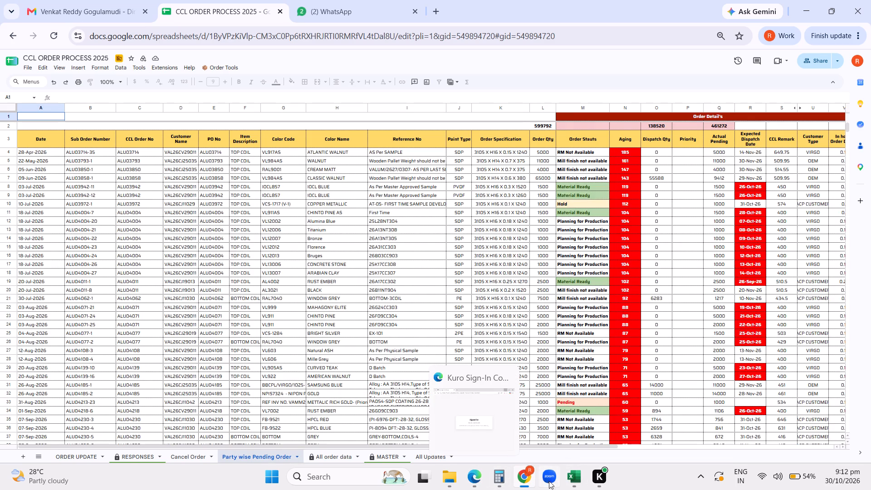
{"action": "left_click", "coordinate": [569, 476]}
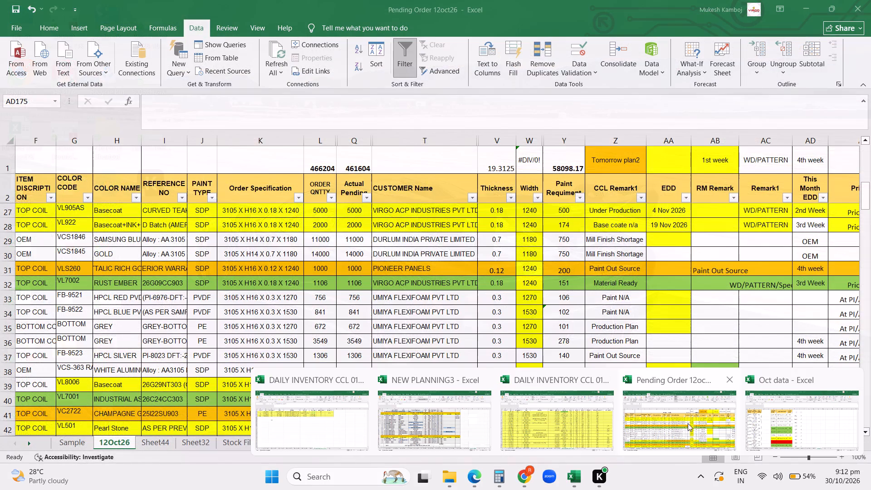
{"action": "left_click", "coordinate": [691, 416]}
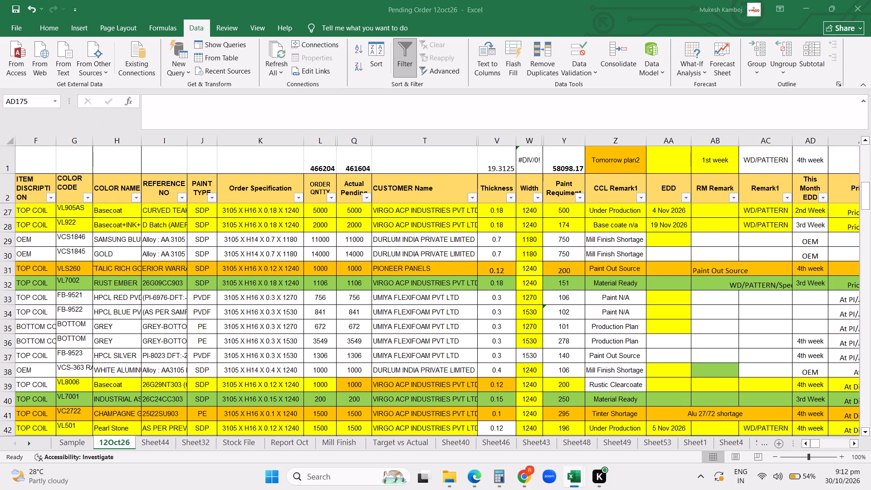
Switch back to Chrome and review the pending orders' status and actual pending quantities through the end of the Party wise Pending Order list.
{"action": "left_click", "coordinate": [523, 476]}
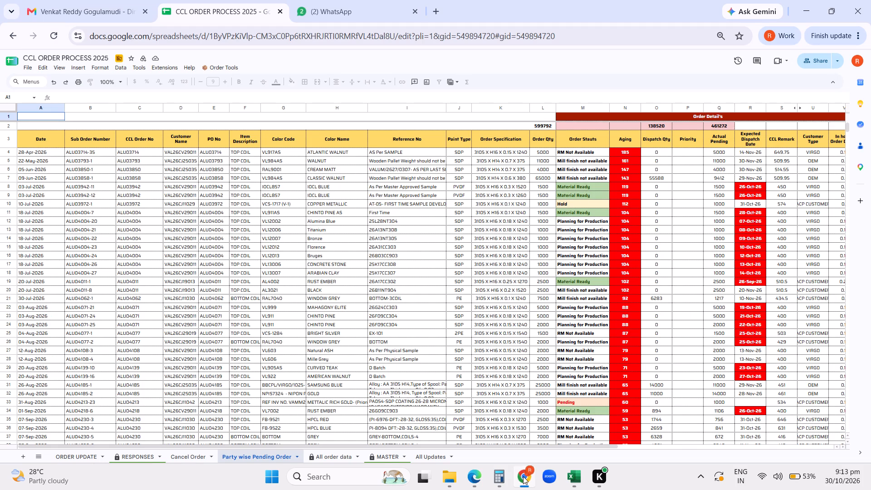
{"action": "left_click", "coordinate": [720, 373]}
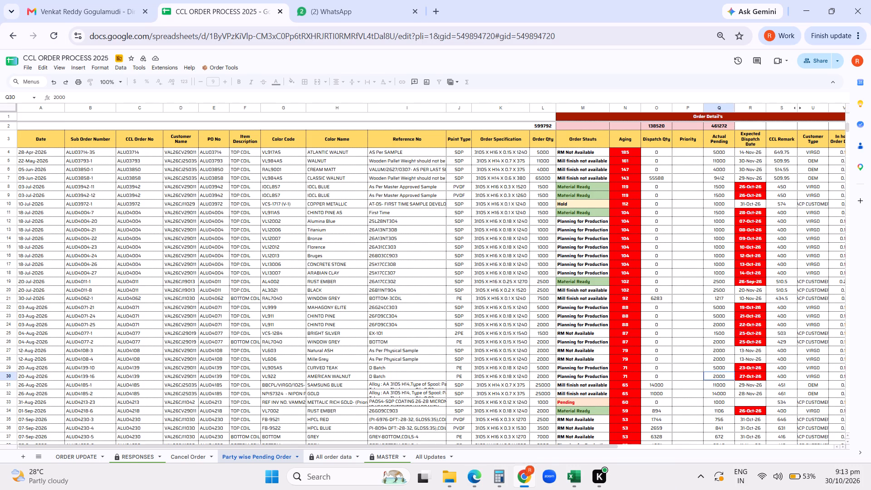
{"action": "key", "text": "Down"}
{"action": "key", "text": "Down"}
{"action": "key", "text": "Down"}
{"action": "key", "text": "Down"}
{"action": "key", "text": "Down"}
{"action": "key", "text": "Down"}
{"action": "key", "text": "Down"}
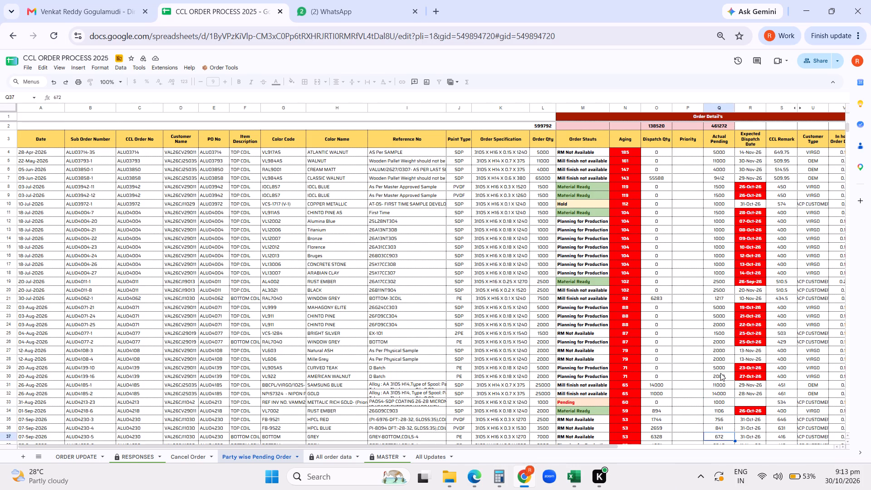
{"action": "key", "text": "Down"}
{"action": "key", "text": "Down"}
{"action": "key", "text": "Down"}
{"action": "key", "text": "Down"}
{"action": "key", "text": "Down"}
{"action": "key", "text": "Down"}
{"action": "key", "text": "Down"}
{"action": "key", "text": "Down"}
{"action": "key", "text": "Down"}
{"action": "key", "text": "Down"}
{"action": "key", "text": "Down"}
{"action": "key", "text": "Down"}
{"action": "key", "text": "Down"}
{"action": "key", "text": "Down"}
{"action": "key", "text": "Down"}
{"action": "key", "text": "Down"}
{"action": "key", "text": "Down"}
{"action": "key", "text": "Down"}
{"action": "key", "text": "Down"}
{"action": "key", "text": "Down"}
{"action": "key", "text": "Down"}
{"action": "key", "text": "Down"}
{"action": "key", "text": "Down"}
{"action": "key", "text": "Down"}
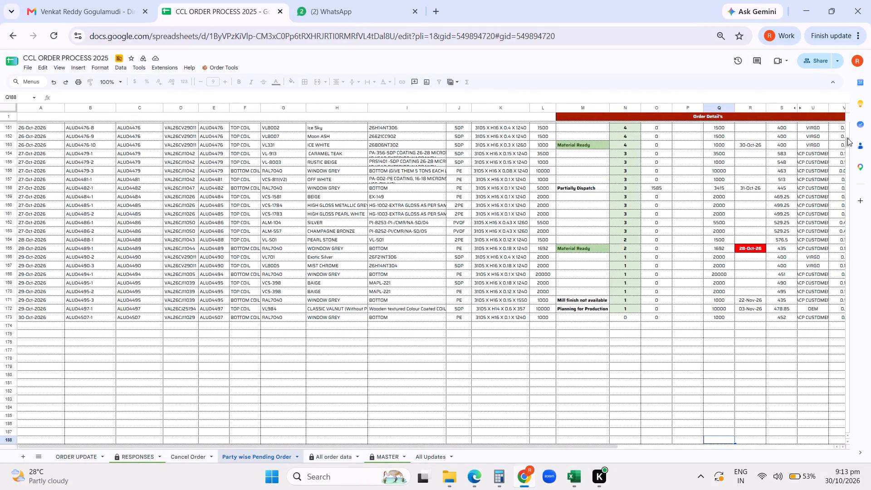
{"action": "left_click_drag", "start_coordinate": [847, 141], "coordinate": [847, 106]}
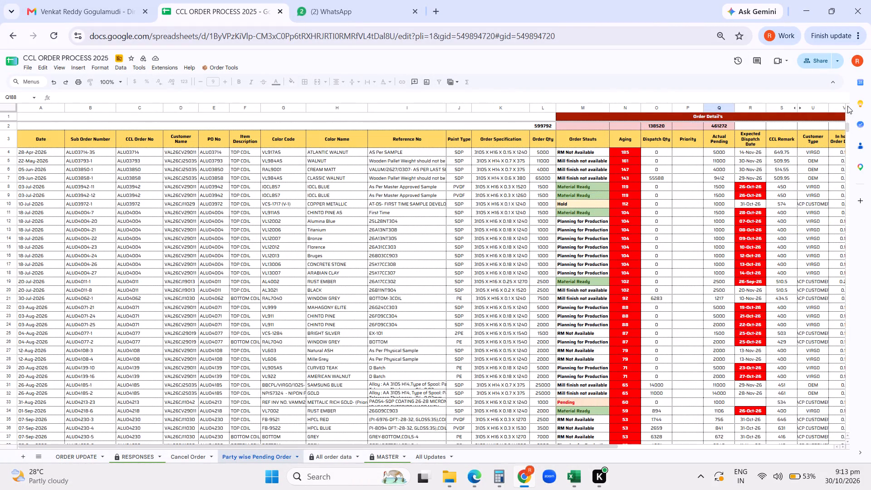
In Excel's Pending Order 12oct26 workbook, filter CCL Remark1 to Rustic Clearcoate, Rustic Clearcoate shortage and Rustic Clearcoate shortage & Mill Finish N/A.
{"action": "left_click", "coordinate": [575, 477]}
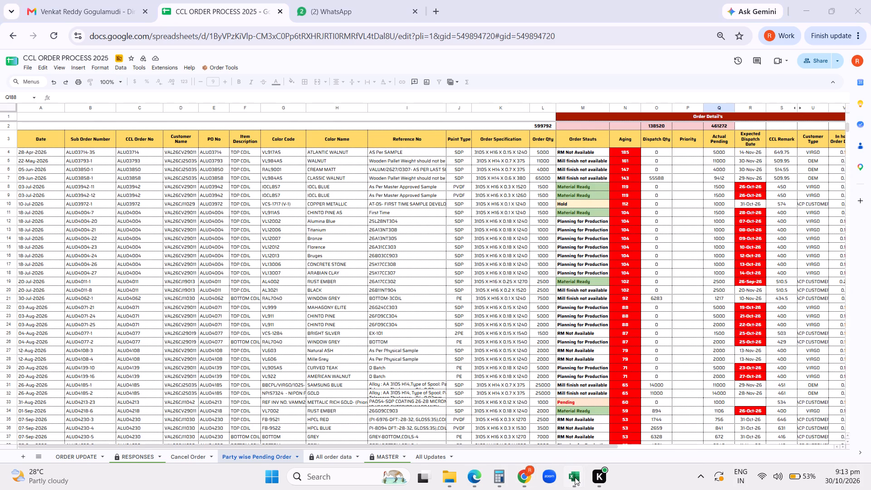
{"action": "left_click", "coordinate": [682, 434]}
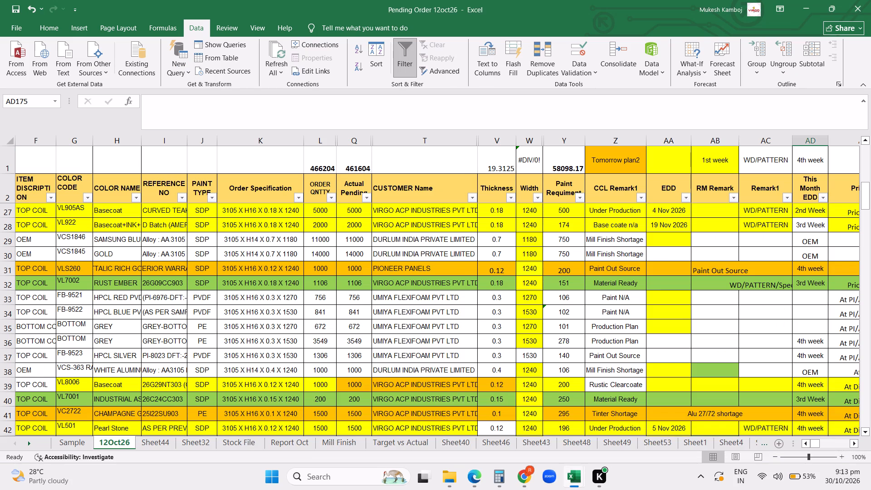
{"action": "left_click", "coordinate": [316, 240]}
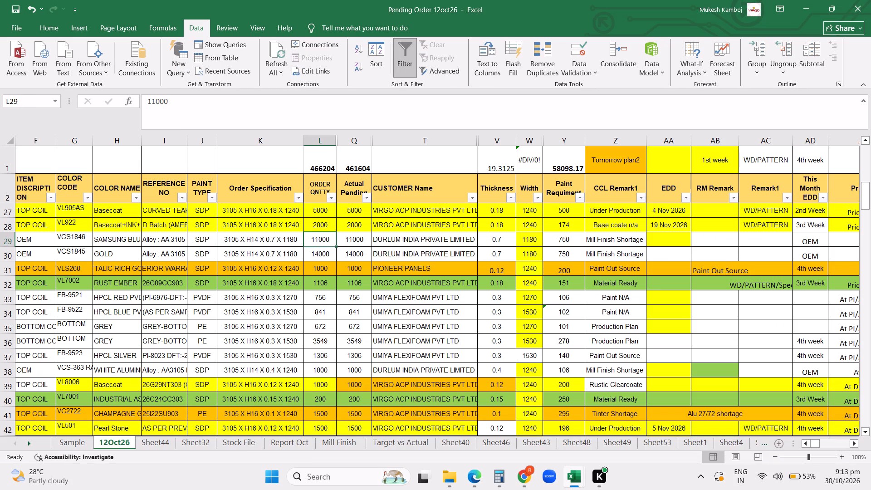
{"action": "left_click", "coordinate": [639, 201]}
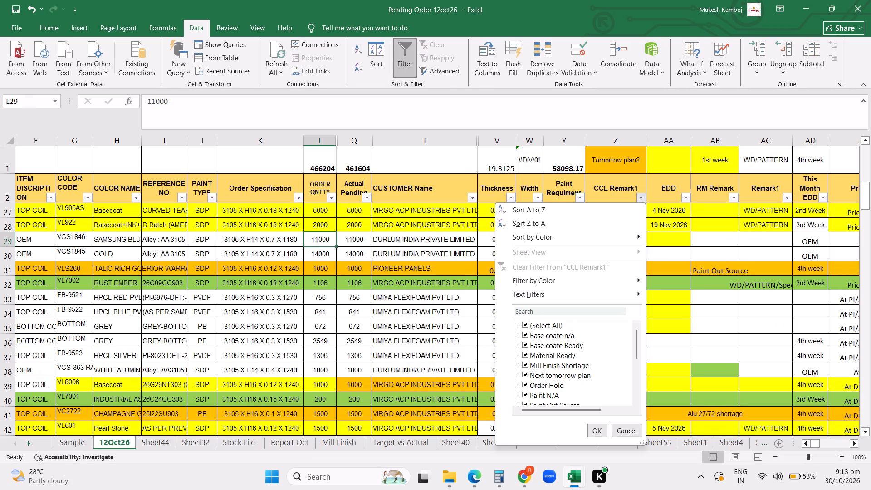
{"action": "left_click", "coordinate": [531, 326]}
{"action": "left_click_drag", "start_coordinate": [637, 338], "coordinate": [633, 379]}
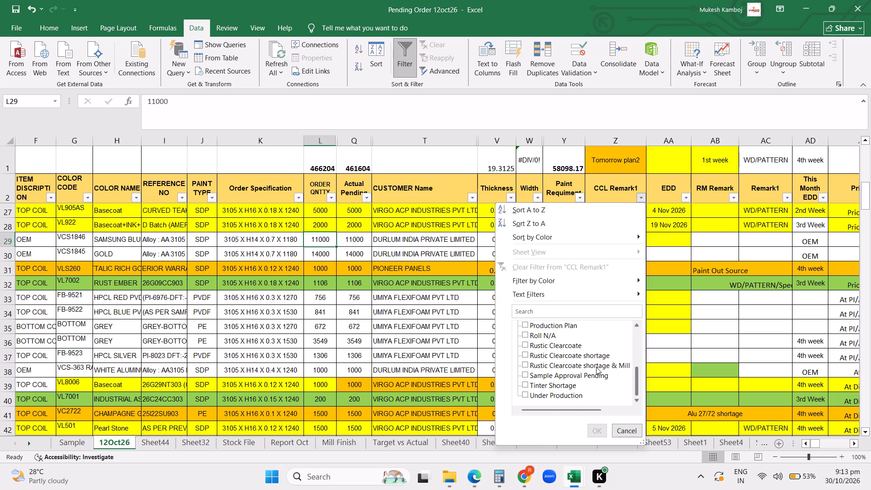
{"action": "left_click", "coordinate": [551, 346]}
{"action": "left_click", "coordinate": [536, 357]}
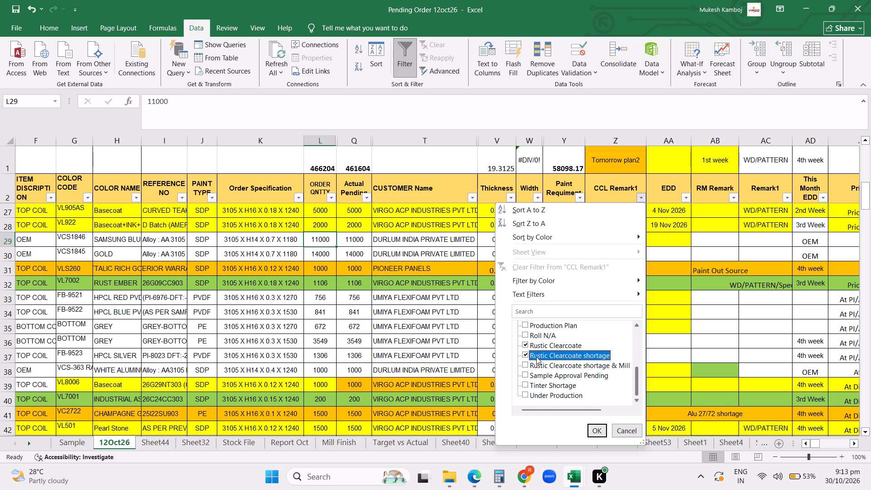
{"action": "left_click", "coordinate": [535, 364]}
{"action": "left_click", "coordinate": [593, 432]}
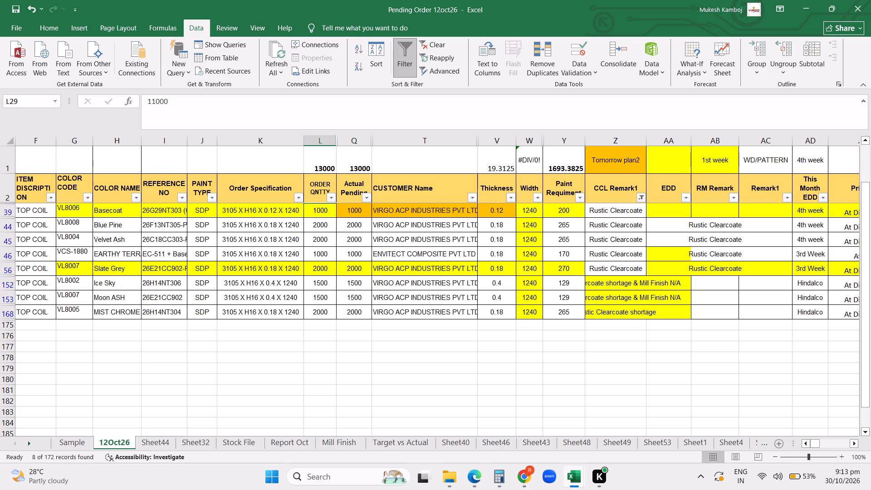
Copy the remark "Rustic Clearcoate shortage" from row 168 over the five visible "Rustic Clearcoate" remarks in rows 39 to 56.
{"action": "left_click", "coordinate": [636, 272]}
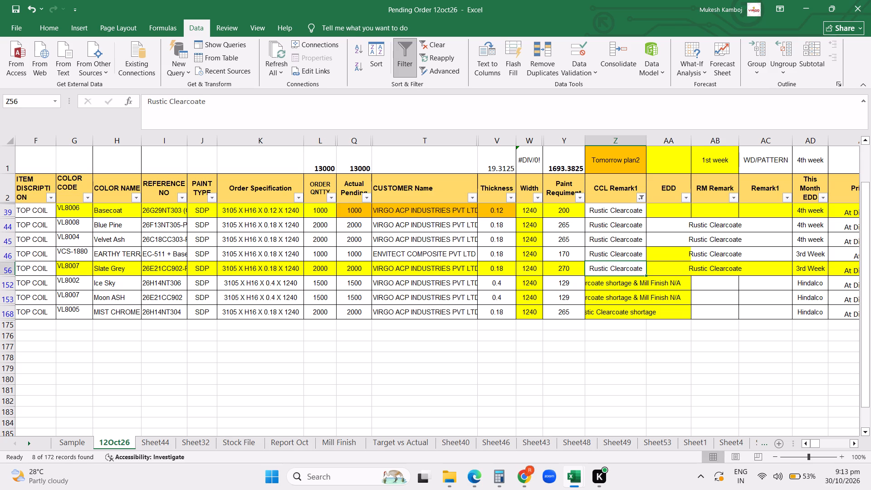
{"action": "left_click", "coordinate": [601, 310]}
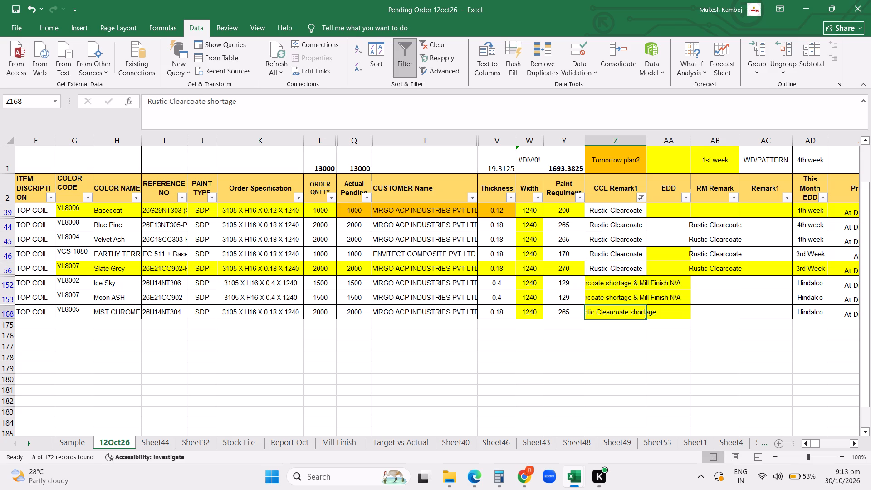
{"action": "key", "text": "ctrl+c"}
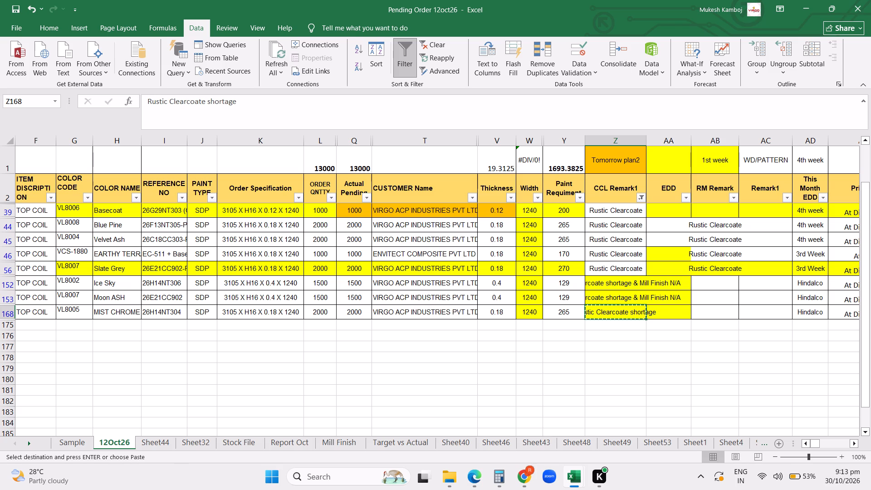
{"action": "left_click_drag", "start_coordinate": [617, 210], "coordinate": [606, 261]}
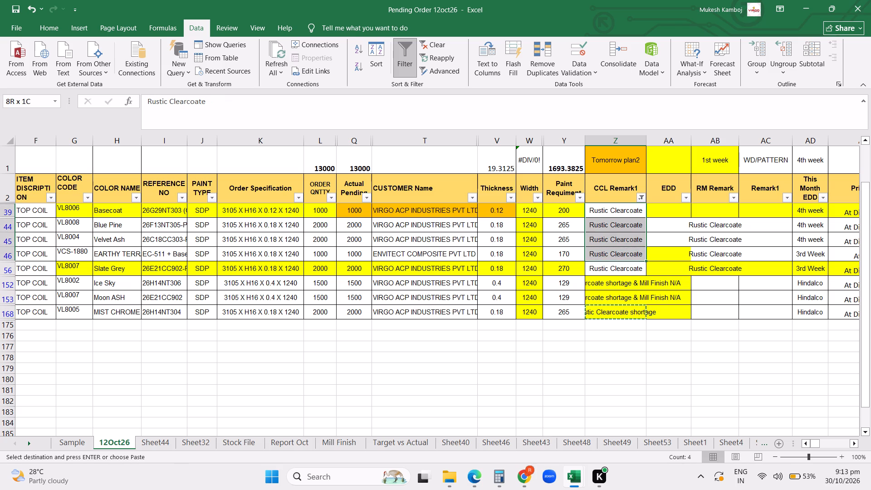
{"action": "left_click_drag", "start_coordinate": [606, 261], "coordinate": [604, 269]}
{"action": "key", "text": "Return"}
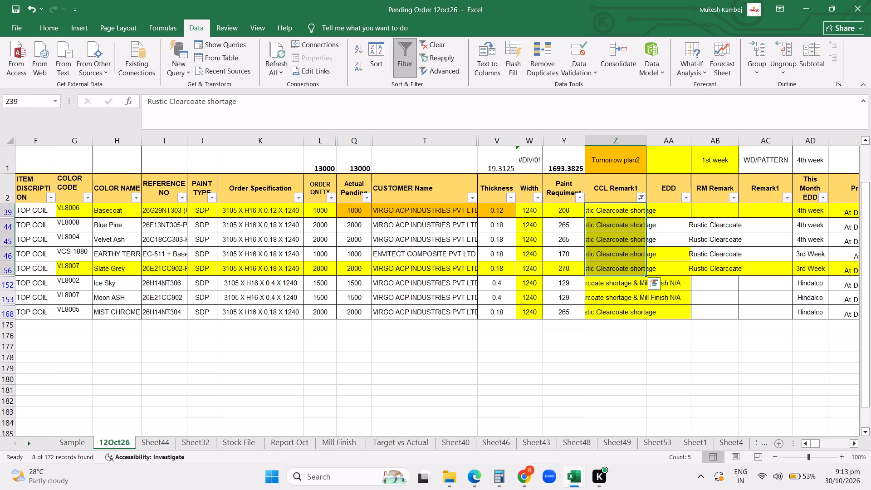
Filter CCL Remark1 to only Base coate n/a and check the matching order.
{"action": "left_click", "coordinate": [636, 200]}
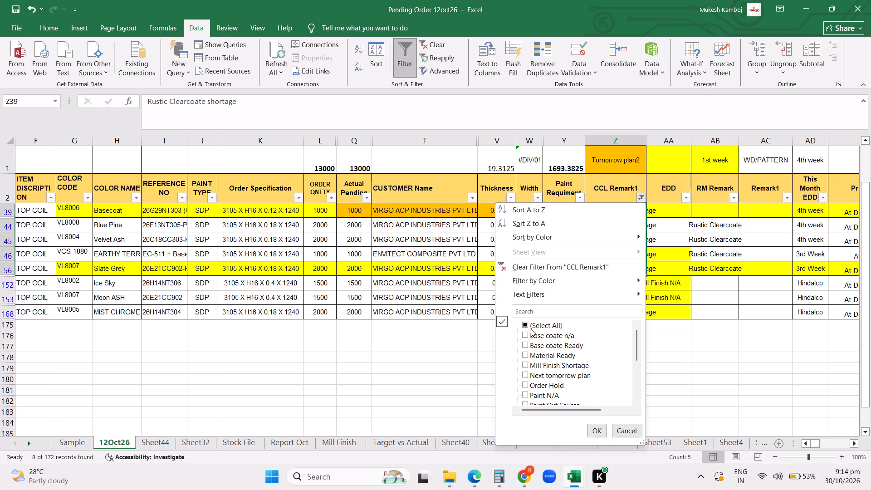
{"action": "triple_click", "coordinate": [531, 329]}
{"action": "left_click_drag", "start_coordinate": [531, 329], "coordinate": [544, 339]}
{"action": "left_click", "coordinate": [544, 339]}
{"action": "left_click", "coordinate": [589, 431]}
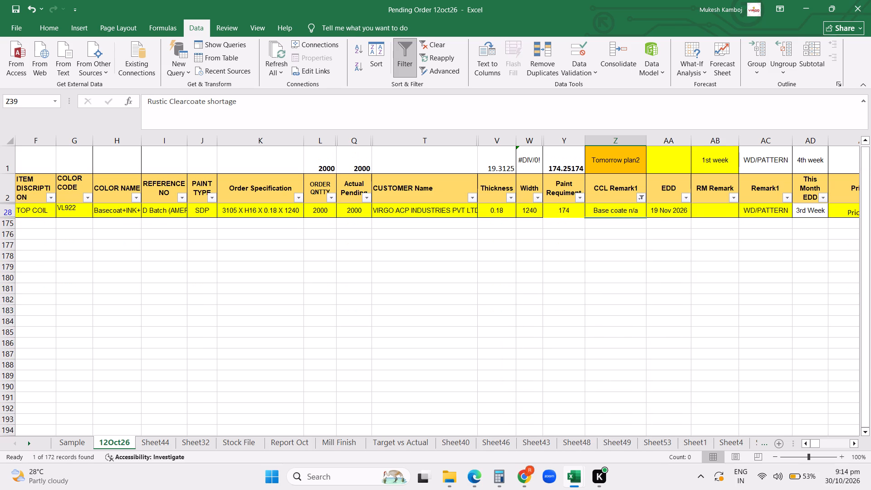
{"action": "key", "text": "Up"}
{"action": "key", "text": "Up"}
{"action": "key", "text": "Up"}
{"action": "key", "text": "Up"}
{"action": "key", "text": "Down"}
{"action": "key", "text": "Down"}
{"action": "key", "text": "Down"}
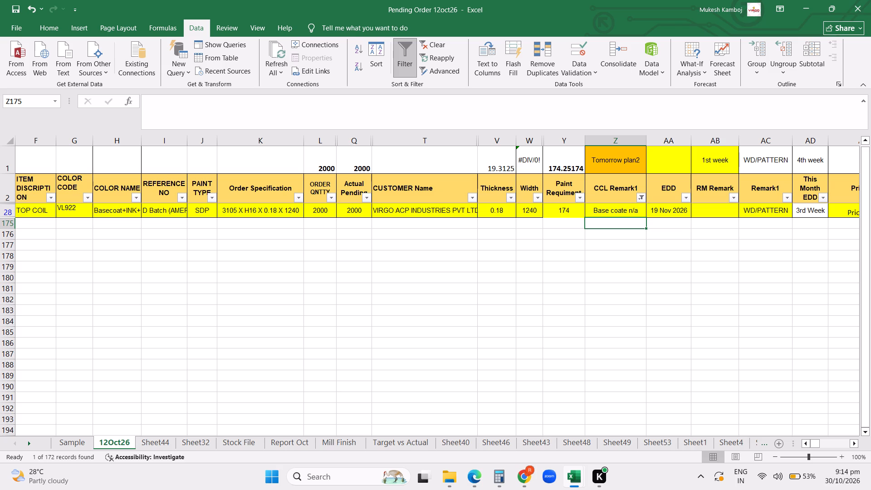
Filter CCL Remark1 to only Base coate Ready and change the VCS-1991 order's remark to "Under Production".
{"action": "left_click", "coordinate": [643, 200]}
{"action": "left_click", "coordinate": [536, 337]}
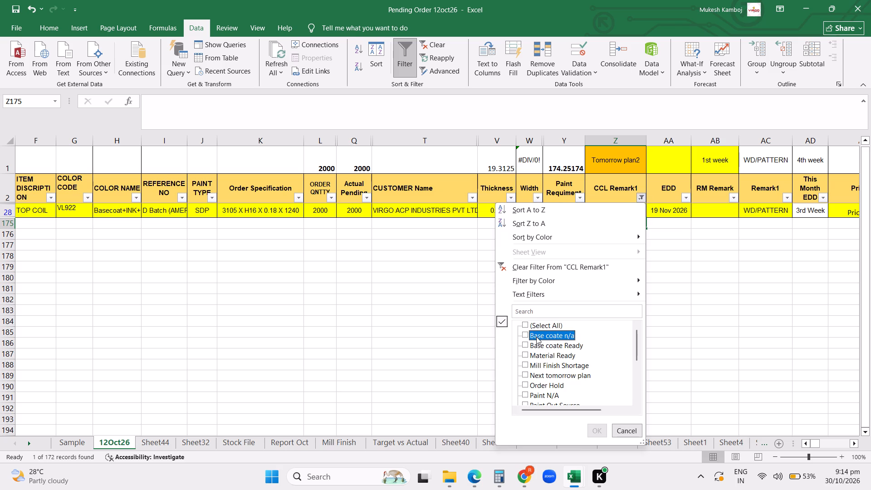
{"action": "left_click", "coordinate": [533, 343]}
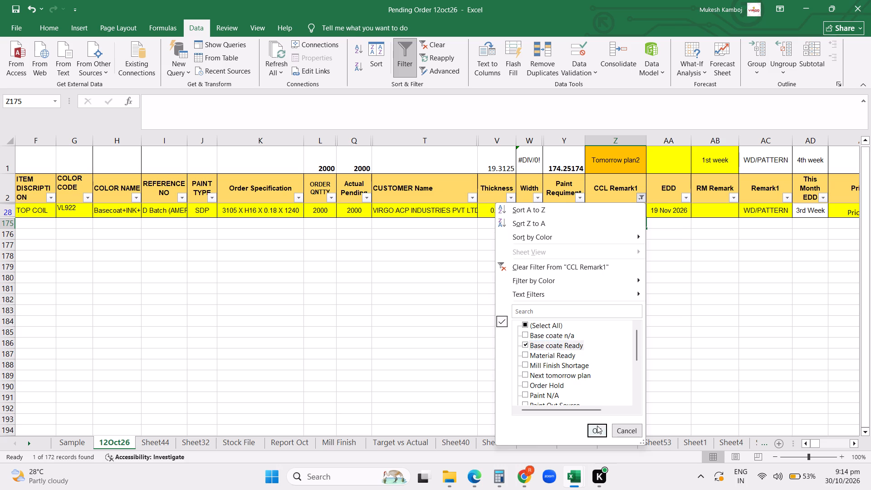
{"action": "left_click", "coordinate": [597, 426]}
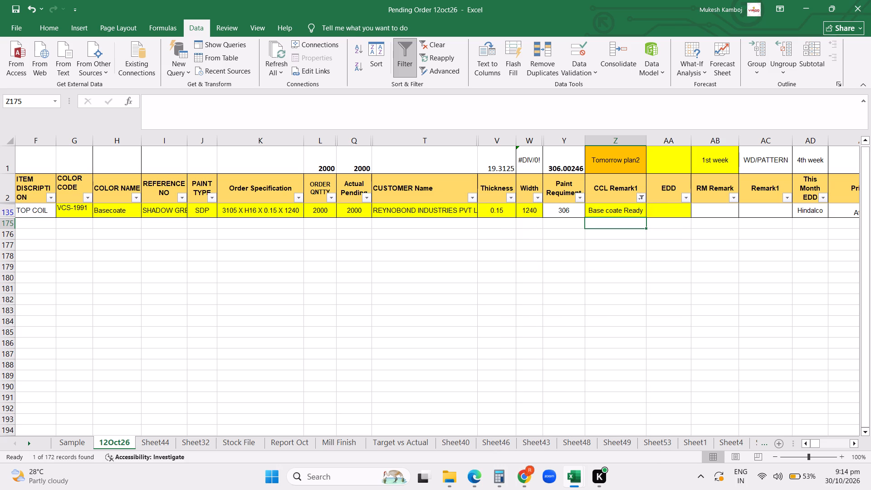
{"action": "left_click", "coordinate": [626, 215]}
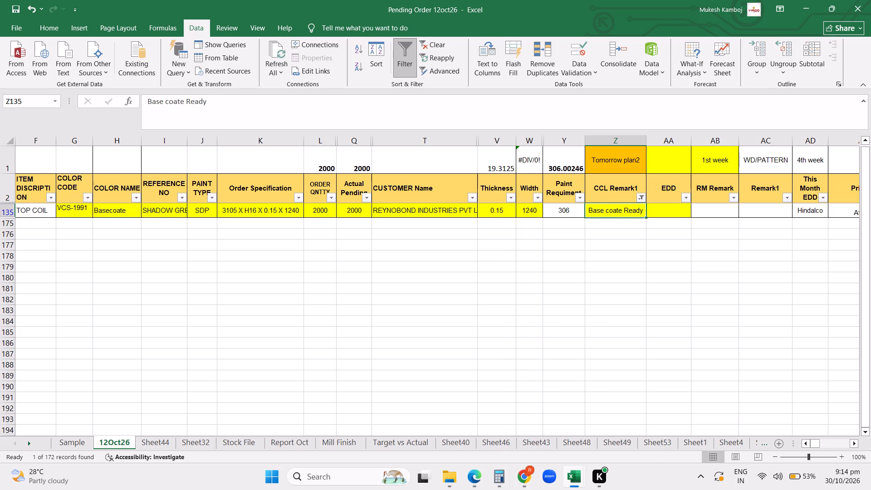
{"action": "key", "text": "u"}
{"action": "key", "text": "Down"}
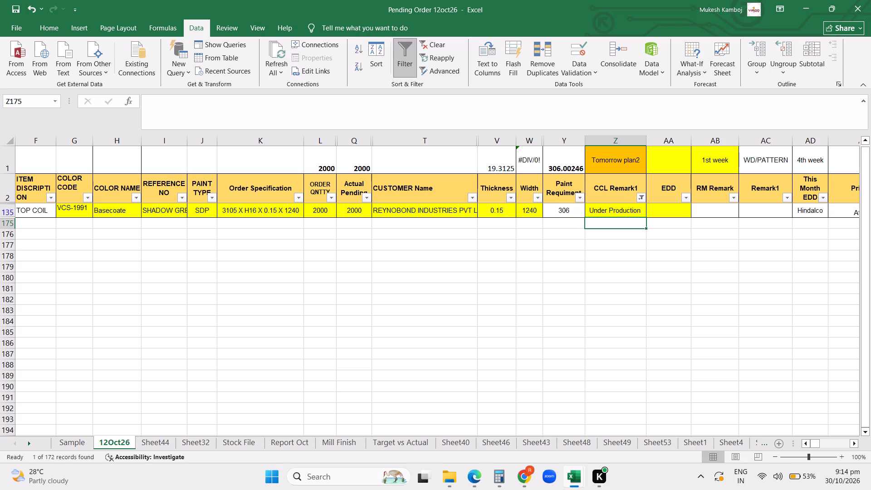
Filter CCL Remark1 to show only the Mill Finish Shortage orders.
{"action": "left_click", "coordinate": [640, 200]}
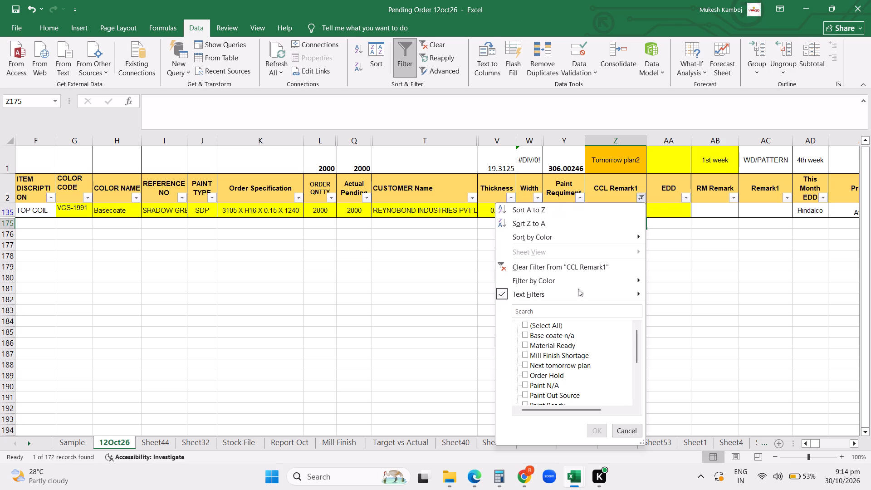
{"action": "triple_click", "coordinate": [539, 321]}
{"action": "left_click", "coordinate": [539, 321]}
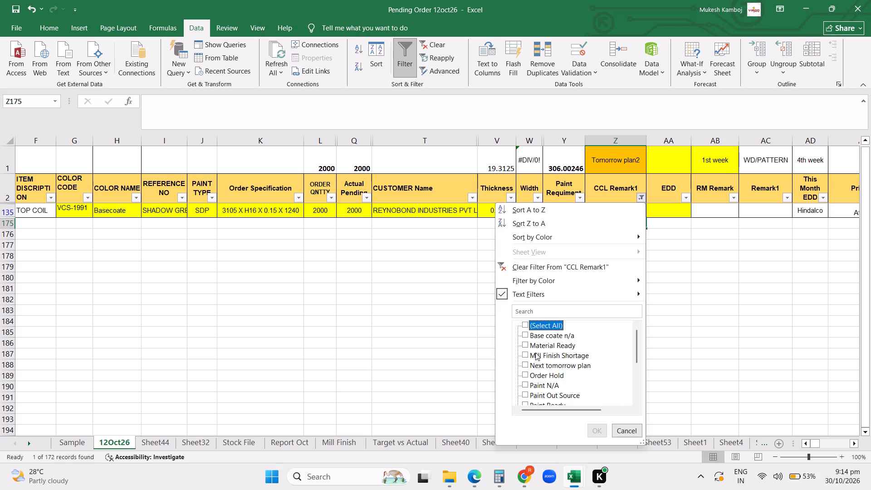
{"action": "left_click", "coordinate": [534, 355]}
{"action": "left_click", "coordinate": [591, 433]}
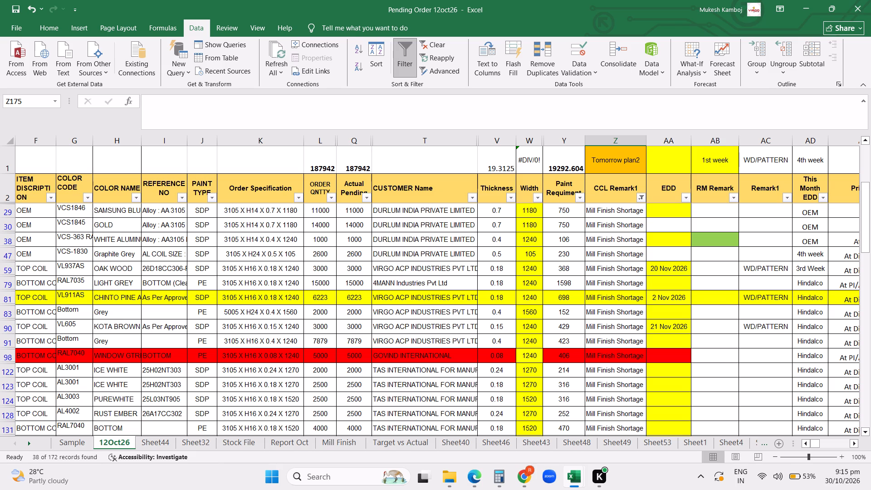
Look through the filtered Mill Finish Shortage orders, examining their specifications, quantities, customers and EDD entries.
{"action": "key", "text": "Down"}
{"action": "key", "text": "Down"}
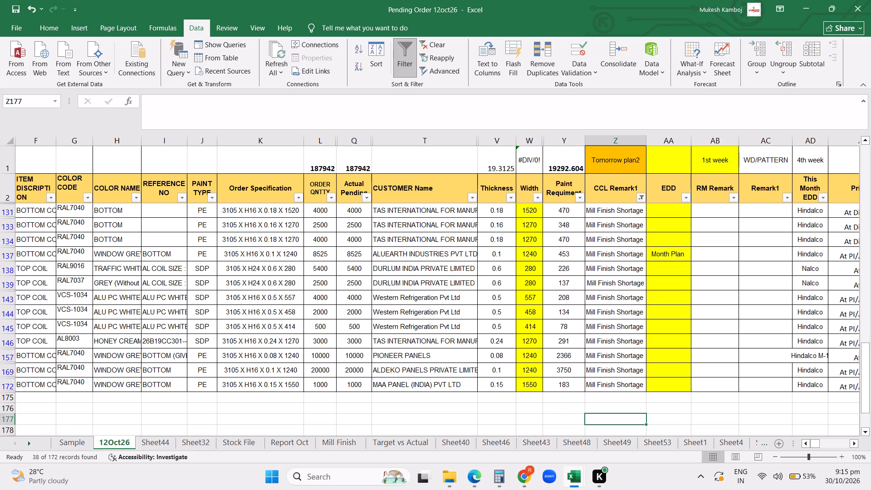
{"action": "key", "text": "Up"}
{"action": "key", "text": "Up"}
{"action": "key", "text": "Up"}
{"action": "key", "text": "Up"}
{"action": "key", "text": "Up"}
{"action": "key", "text": "Up"}
{"action": "key", "text": "Up"}
{"action": "key", "text": "Up"}
{"action": "key", "text": "Up"}
{"action": "key", "text": "Up"}
{"action": "key", "text": "Up"}
{"action": "key", "text": "Up"}
{"action": "key", "text": "Up"}
{"action": "key", "text": "Up"}
{"action": "key", "text": "Up"}
{"action": "key", "text": "Up"}
{"action": "key", "text": "Up"}
{"action": "key", "text": "Up"}
{"action": "key", "text": "Up"}
{"action": "key", "text": "Up"}
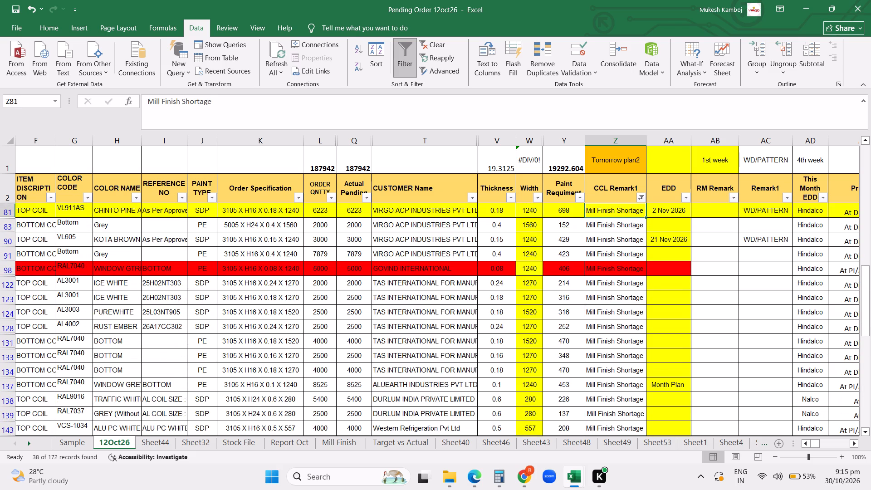
Filter CCL Remark1 to show only the Next tomorrow plan orders.
{"action": "left_click", "coordinate": [639, 197]}
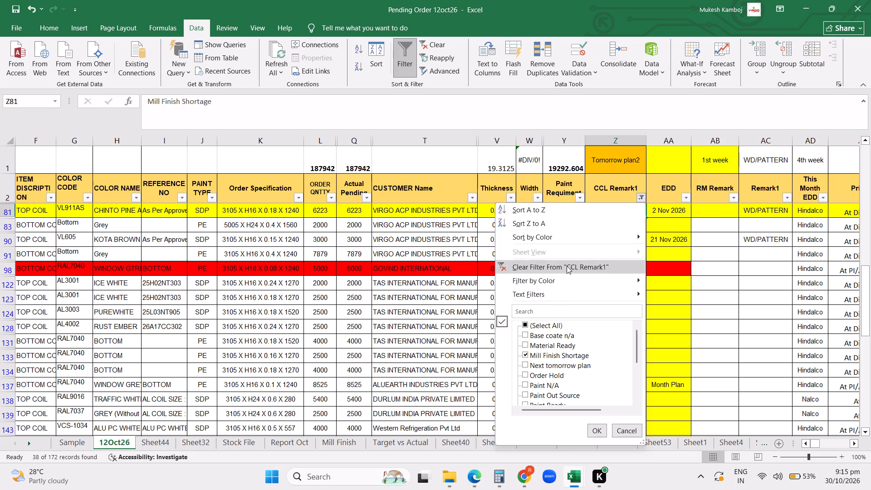
{"action": "left_click", "coordinate": [531, 360]}
{"action": "left_click", "coordinate": [542, 356]}
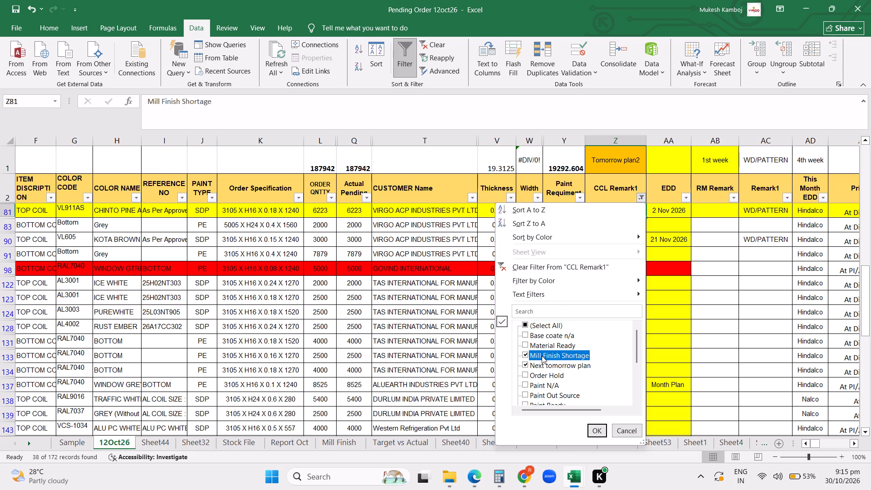
{"action": "left_click", "coordinate": [591, 426]}
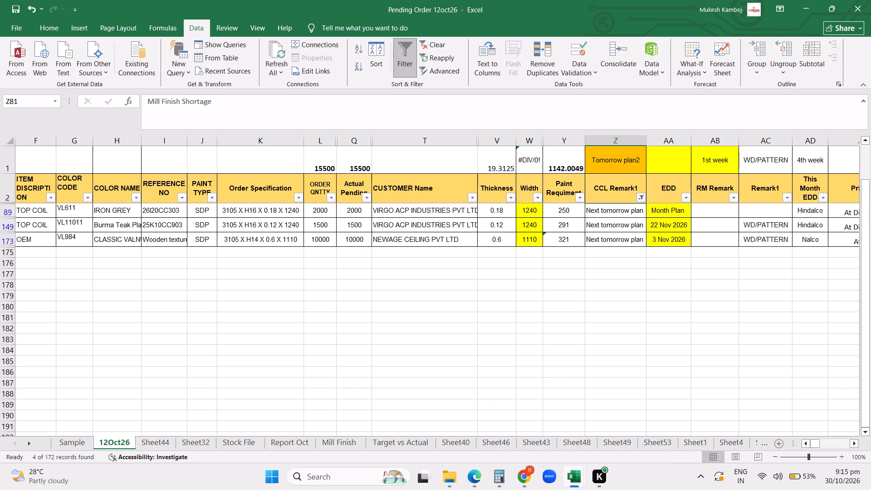
Look through the filtered Next tomorrow plan orders, examining their specifications, quantities, customers and EDD entries.
{"action": "key", "text": "Up"}
{"action": "key", "text": "Up"}
{"action": "key", "text": "Up"}
{"action": "key", "text": "Up"}
{"action": "key", "text": "Up"}
{"action": "key", "text": "Up"}
{"action": "key", "text": "Up"}
{"action": "key", "text": "Up"}
{"action": "key", "text": "Up"}
{"action": "key", "text": "Up"}
{"action": "key", "text": "Up"}
{"action": "key", "text": "Up"}
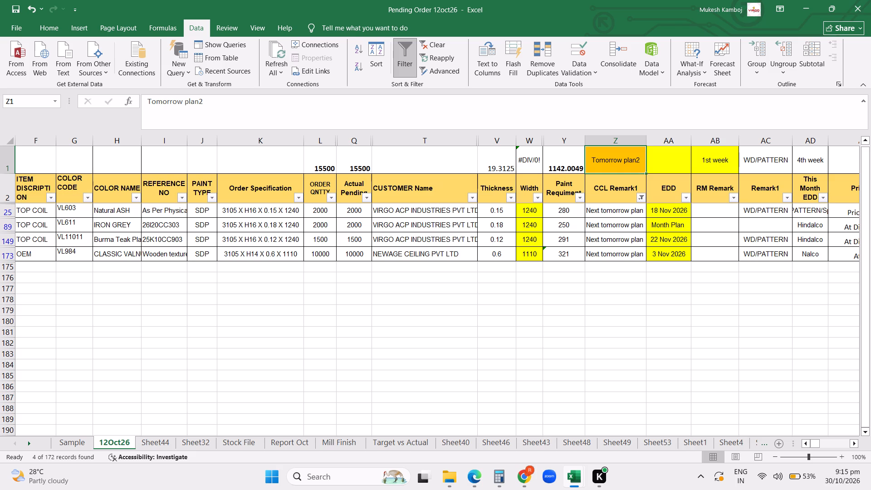
{"action": "left_click", "coordinate": [633, 211]}
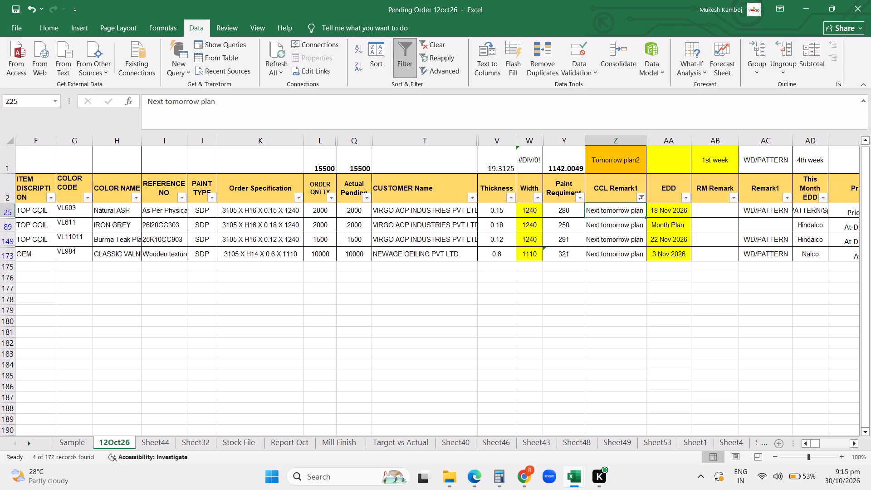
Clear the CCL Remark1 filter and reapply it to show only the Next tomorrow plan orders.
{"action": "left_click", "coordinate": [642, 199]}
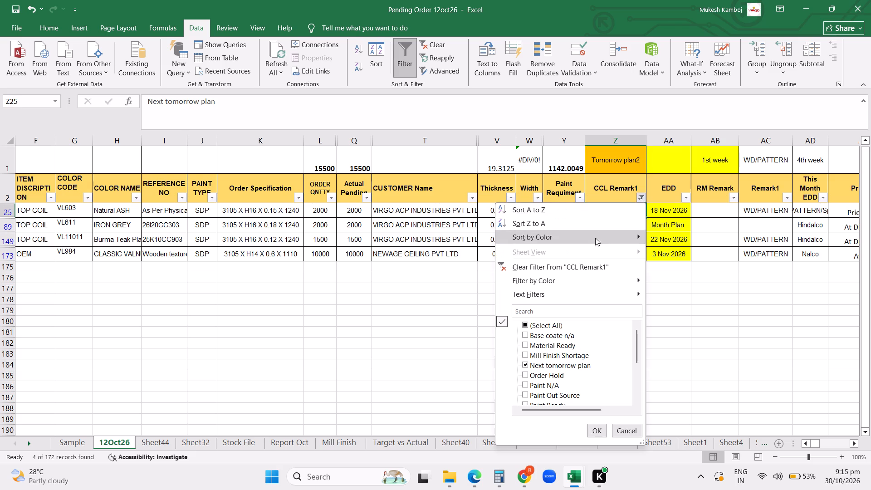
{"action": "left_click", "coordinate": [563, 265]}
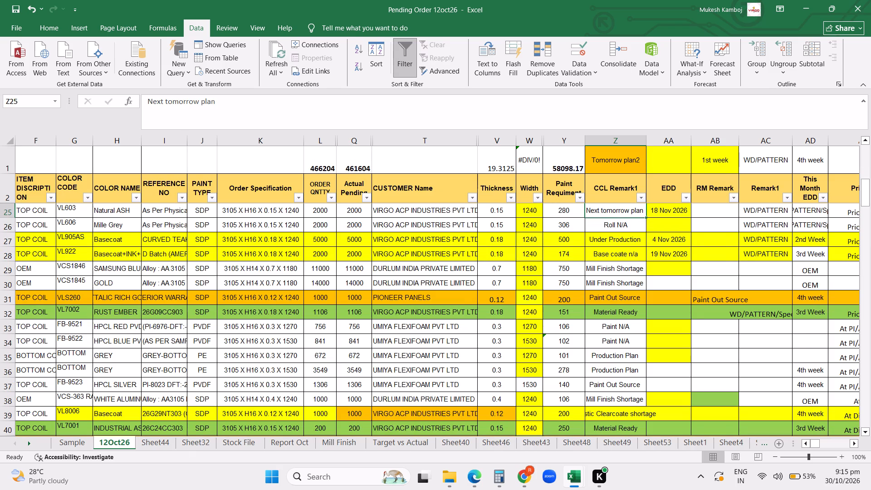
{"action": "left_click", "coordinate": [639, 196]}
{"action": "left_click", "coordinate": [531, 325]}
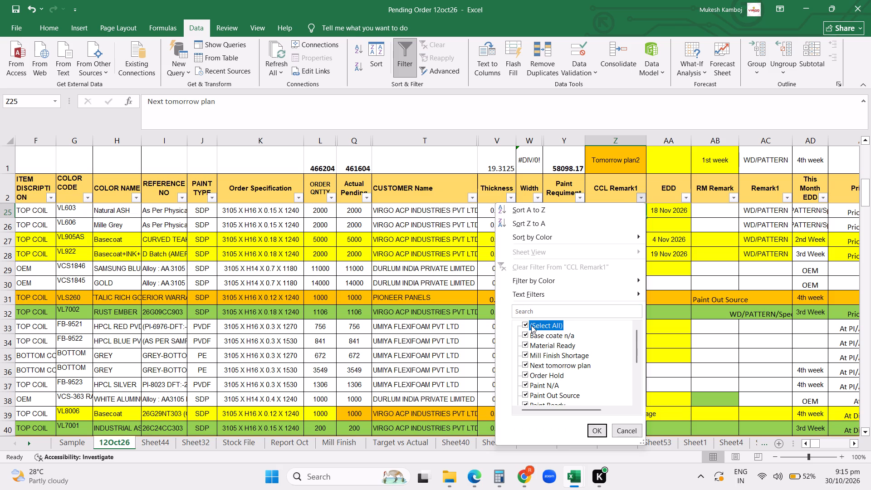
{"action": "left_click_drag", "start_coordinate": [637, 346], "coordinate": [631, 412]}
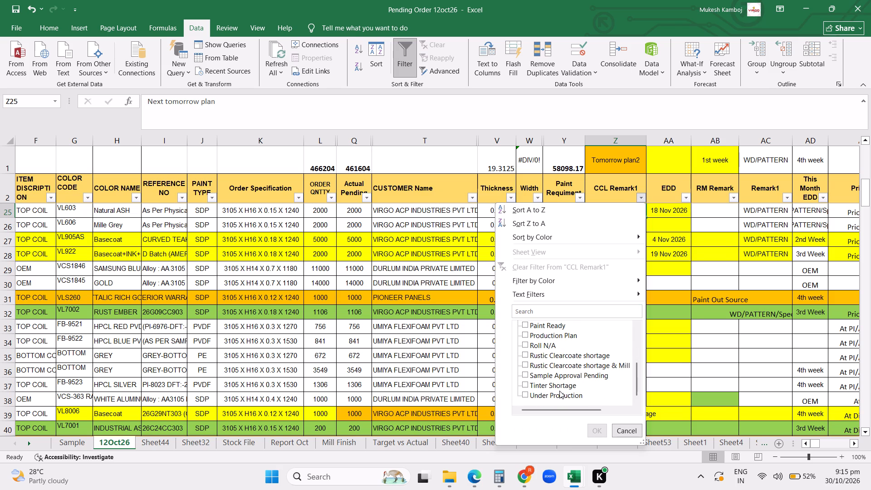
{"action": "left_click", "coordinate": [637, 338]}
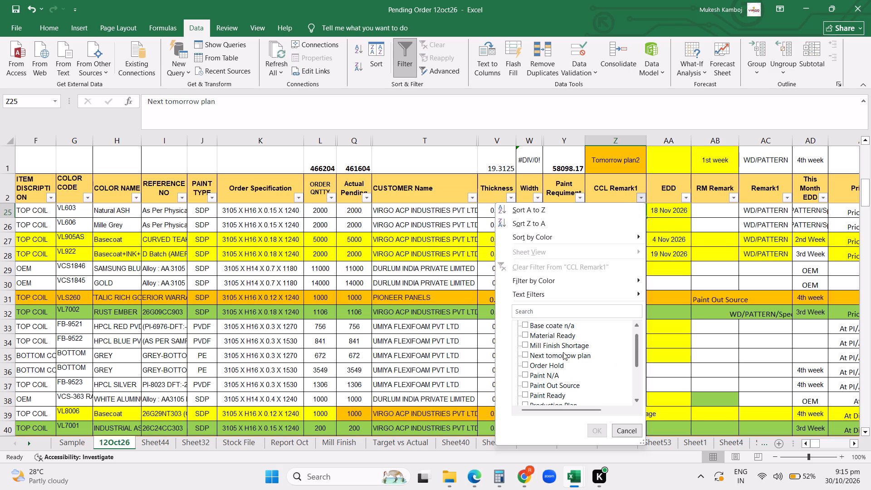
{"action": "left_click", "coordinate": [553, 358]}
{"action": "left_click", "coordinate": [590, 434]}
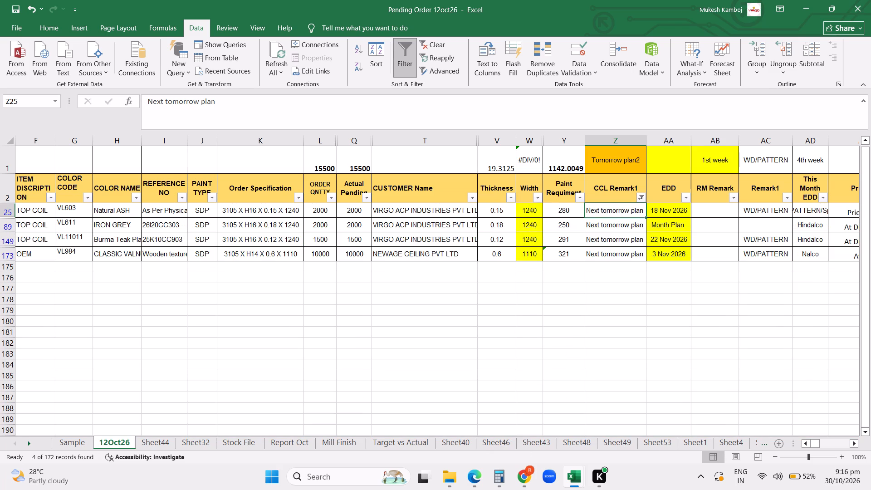
Clear the filter from the CCL Remark1 column.
{"action": "left_click", "coordinate": [645, 203]}
{"action": "left_click", "coordinate": [642, 201]}
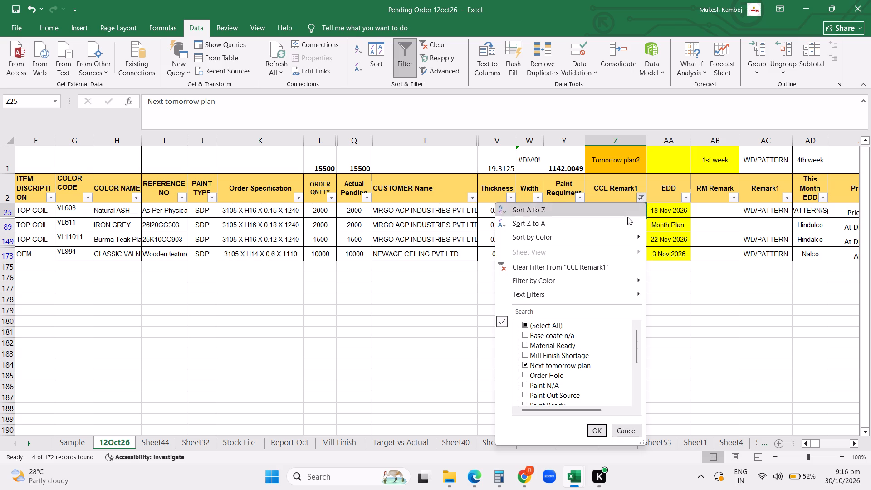
{"action": "left_click", "coordinate": [571, 268]}
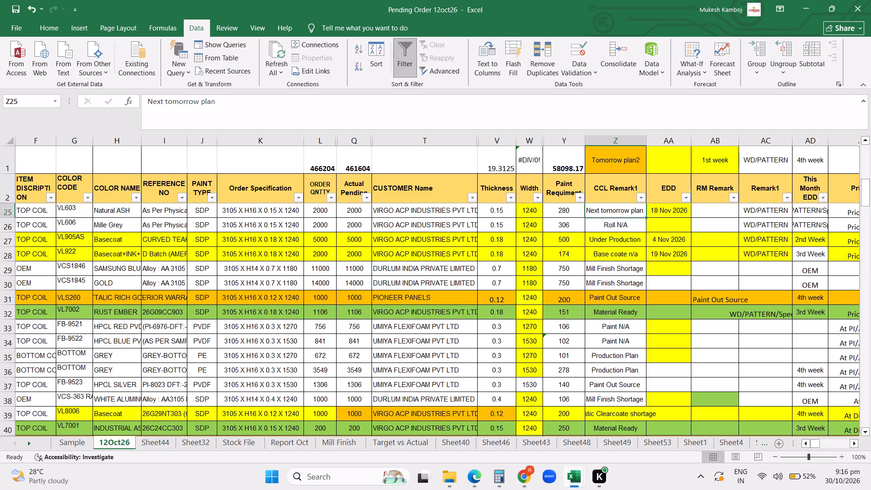
Filter the EDD column to show only orders dated 1 to 7 November 2026.
{"action": "left_click", "coordinate": [684, 200]}
{"action": "left_click", "coordinate": [581, 324]}
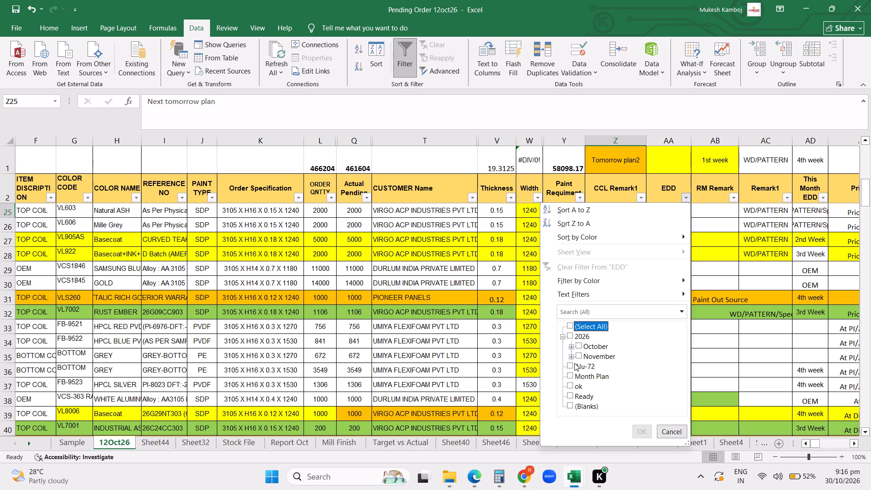
{"action": "left_click", "coordinate": [573, 359]}
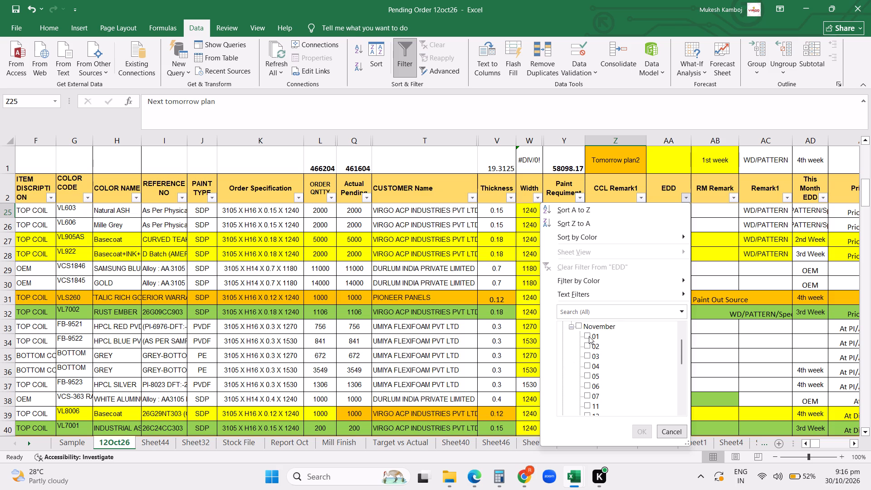
{"action": "left_click", "coordinate": [589, 336]}
{"action": "key", "text": "Down"}
{"action": "key", "text": "space"}
{"action": "key", "text": "Down"}
{"action": "key", "text": "space"}
{"action": "key", "text": "Down"}
{"action": "key", "text": "space"}
{"action": "key", "text": "Down"}
{"action": "key", "text": "space"}
{"action": "key", "text": "Down"}
{"action": "key", "text": "space"}
{"action": "key", "text": "Down"}
{"action": "key", "text": "space"}
{"action": "key", "text": "Return"}
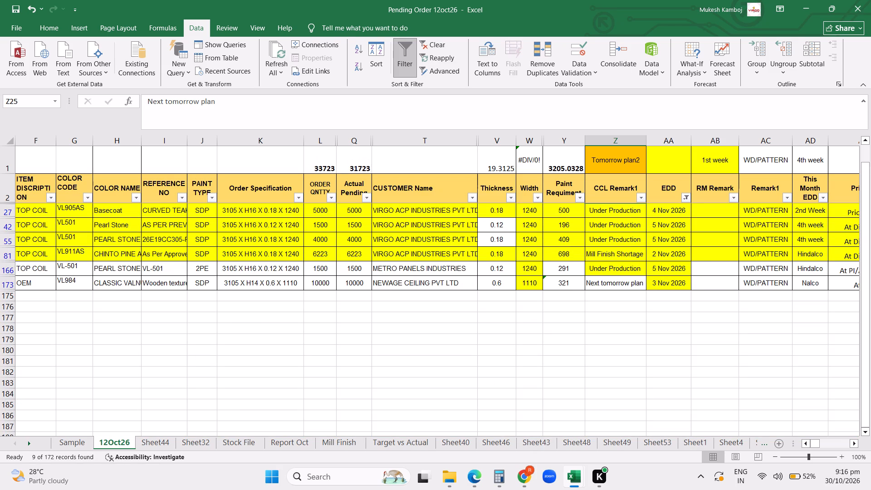
Look through the orders due in the first week of November, examining their CCL remarks, EDD dates and RM remarks.
{"action": "key", "text": "Up"}
{"action": "key", "text": "Up"}
{"action": "key", "text": "Up"}
{"action": "key", "text": "Up"}
{"action": "key", "text": "Up"}
{"action": "key", "text": "Up"}
{"action": "key", "text": "Up"}
{"action": "key", "text": "Up"}
{"action": "key", "text": "Up"}
{"action": "key", "text": "Up"}
{"action": "key", "text": "Up"}
{"action": "key", "text": "Up"}
{"action": "key", "text": "Up"}
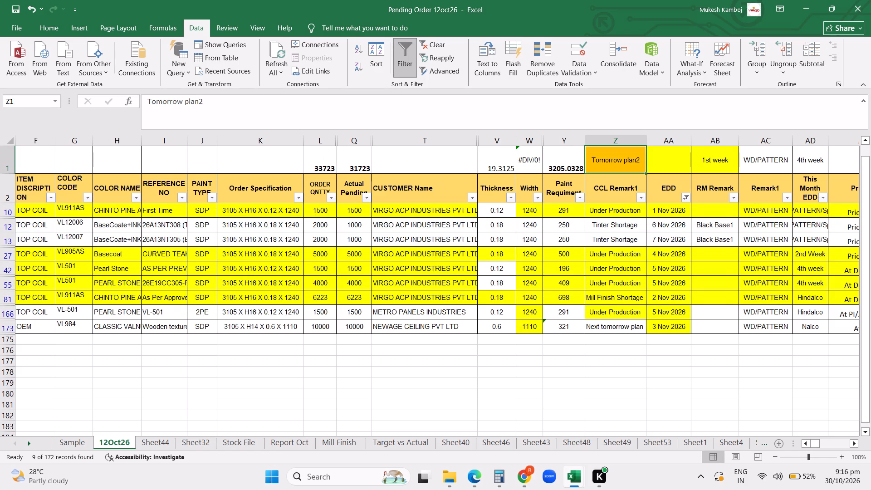
{"action": "scroll", "coordinate": [589, 336], "scroll_direction": "right", "scroll_amount": 1}
{"action": "left_click", "coordinate": [609, 236]}
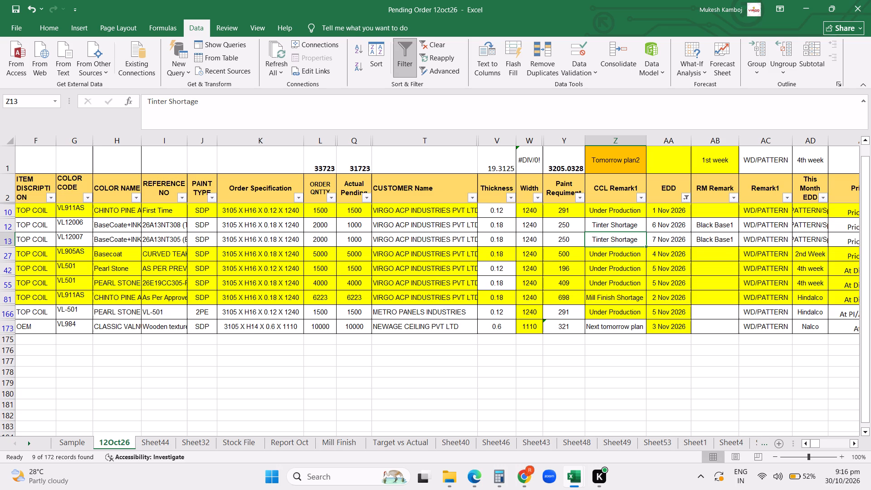
{"action": "left_click", "coordinate": [609, 236]}
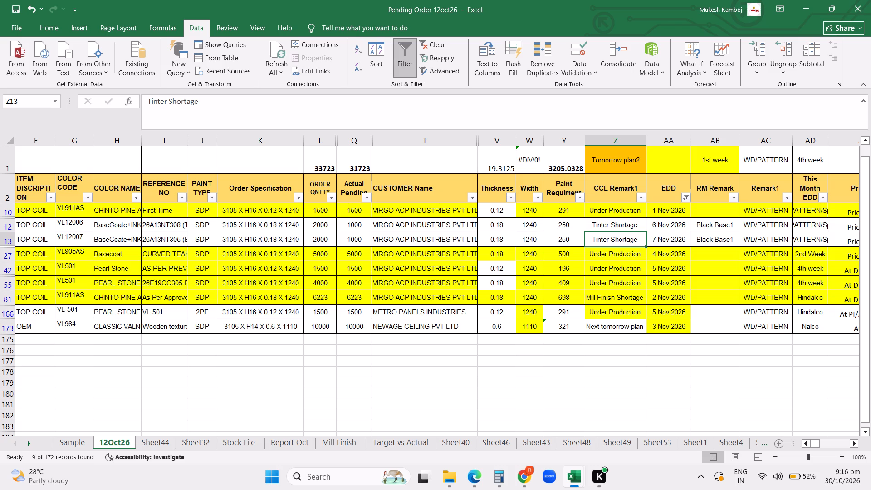
{"action": "left_click", "coordinate": [690, 196]}
{"action": "left_click", "coordinate": [420, 264]}
Change the CCL Remark1 of the VL12006 order to "Planning".
{"action": "key", "text": "Up"}
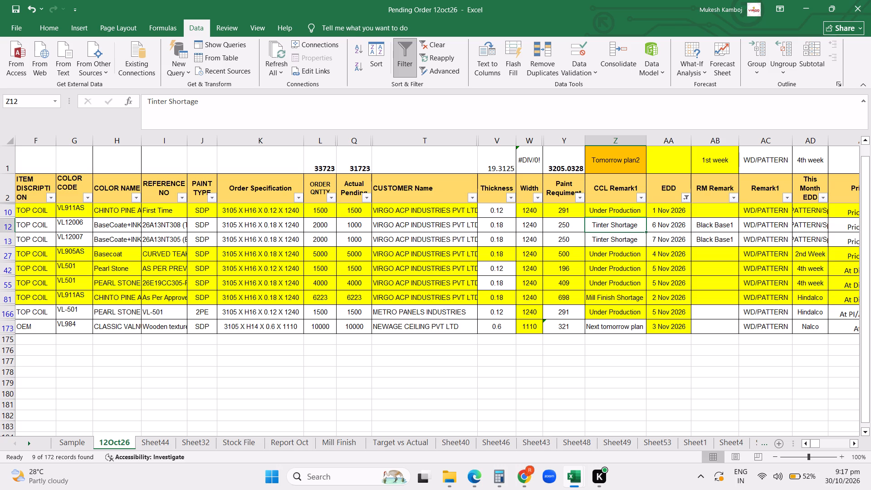
{"action": "type", "text": "pla"}
{"action": "key", "text": "BackSpace"}
{"action": "key", "text": "BackSpace"}
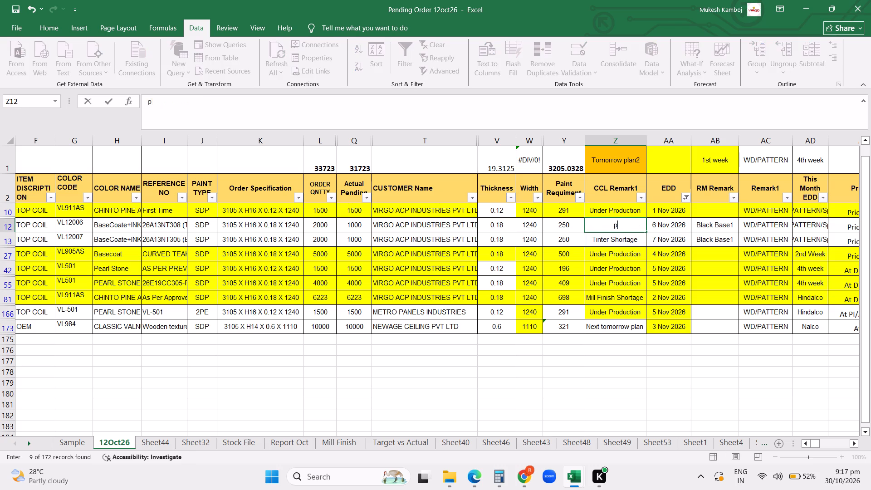
{"action": "key", "text": "BackSpace"}
{"action": "type", "text": "PA"}
{"action": "key", "text": "BackSpace"}
{"action": "key", "text": "BackSpace"}
{"action": "key", "text": "BackSpace"}
{"action": "key", "text": "BackSpace"}
{"action": "type", "text": "pLANN"}
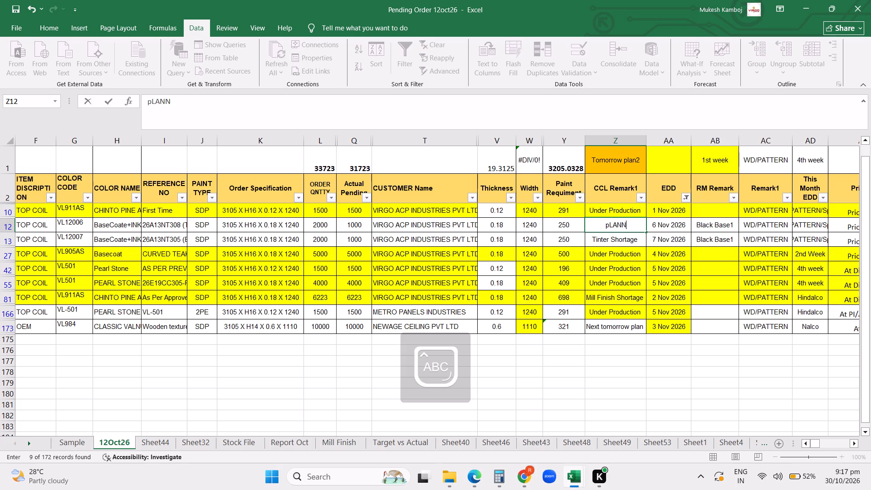
{"action": "key", "text": "BackSpace"}
{"action": "key", "text": "BackSpace"}
{"action": "key", "text": "BackSpace"}
{"action": "key", "text": "BackSpace"}
{"action": "key", "text": "BackSpace"}
{"action": "type", "text": "Plann"}
{"action": "type", "text": "ing"}
{"action": "key", "text": "space"}
{"action": "key", "text": "Return"}
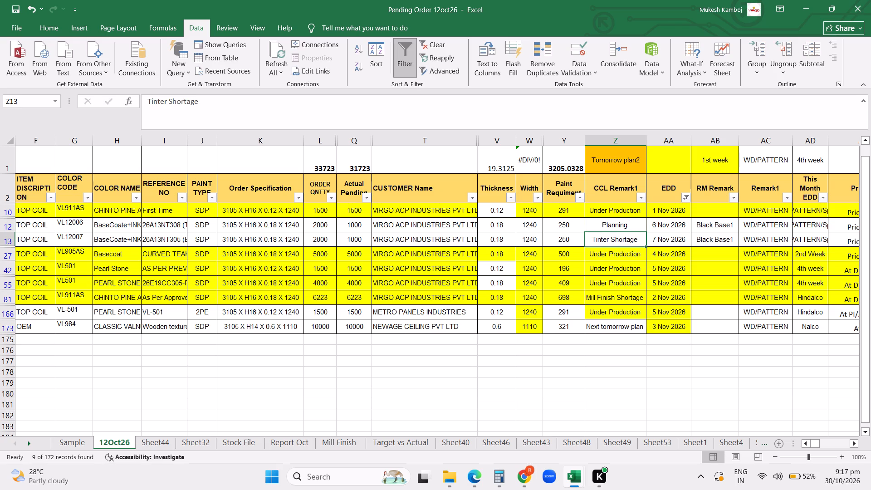
Copy the "Planning" remark from the VL12006 order to the CCL Remark1 of the VL12007 order.
{"action": "left_click", "coordinate": [420, 264]}
{"action": "key", "text": "Up"}
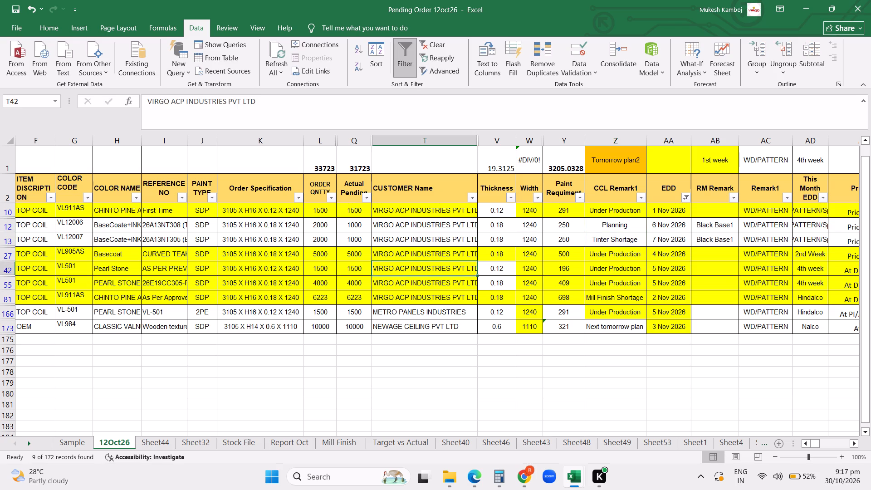
{"action": "left_click", "coordinate": [612, 218]}
{"action": "key", "text": "ctrl+c"}
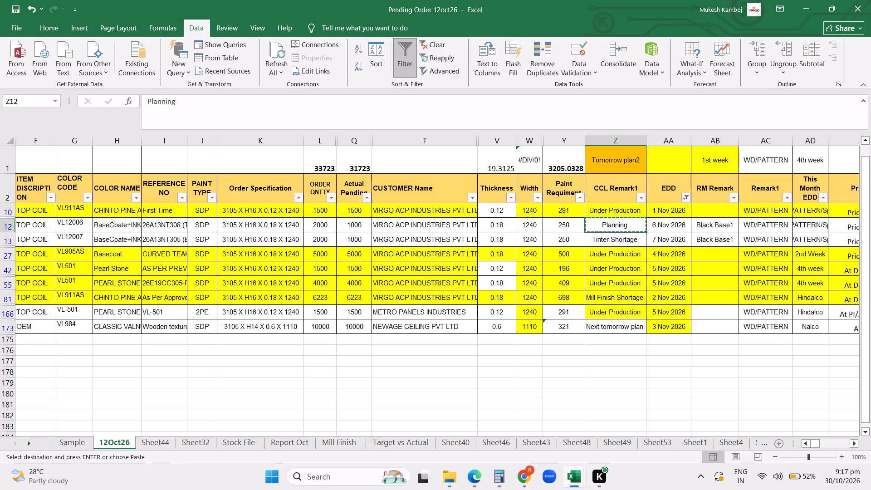
{"action": "key", "text": "Down"}
{"action": "key", "text": "Return"}
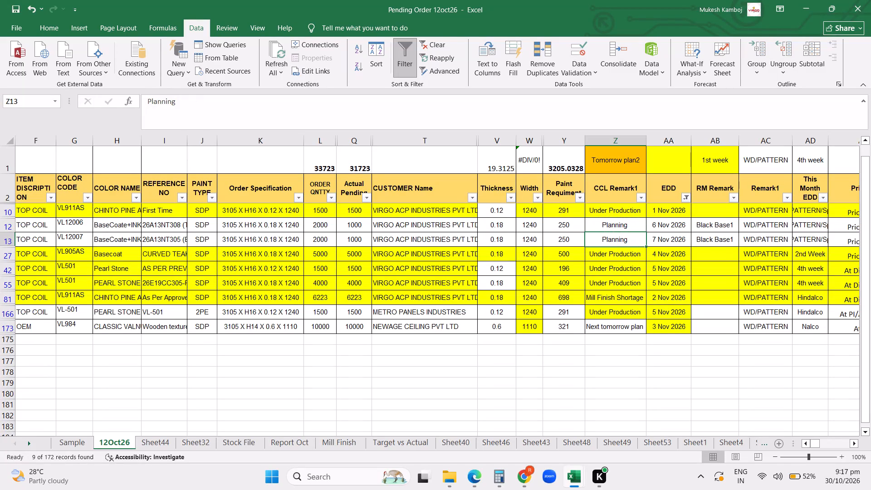
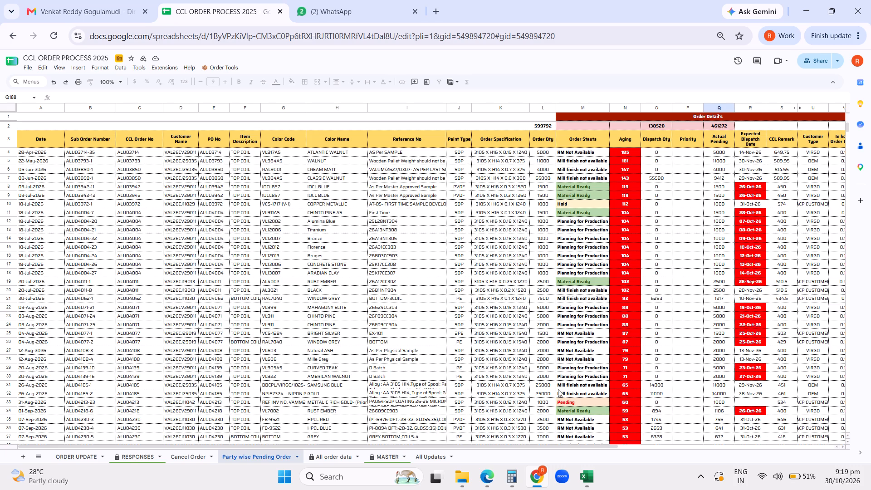
Switch back to the Pending Order 12oct26 workbook in Excel and clear the filter on the EDD column.
{"action": "left_click", "coordinate": [535, 482]}
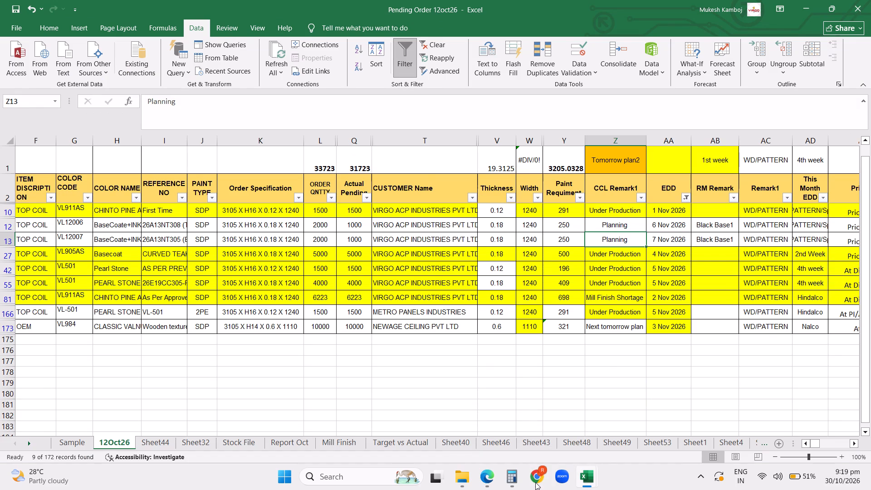
{"action": "left_click", "coordinate": [685, 197]}
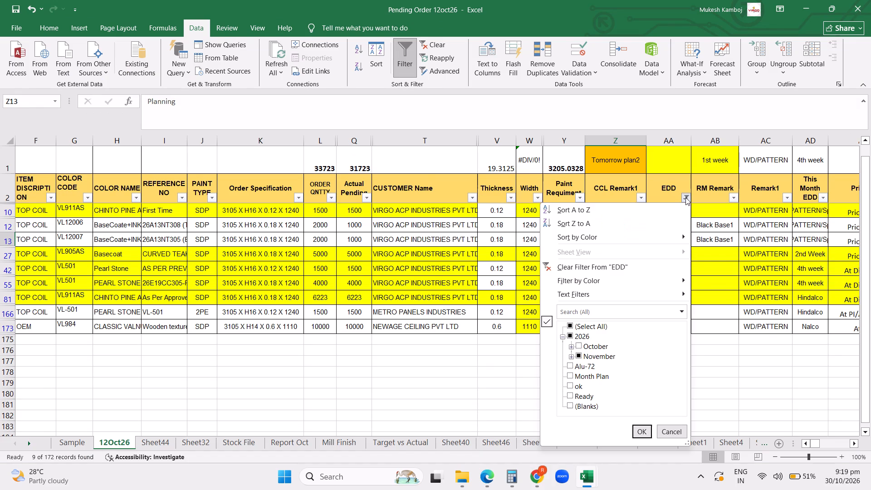
{"action": "left_click", "coordinate": [617, 266]}
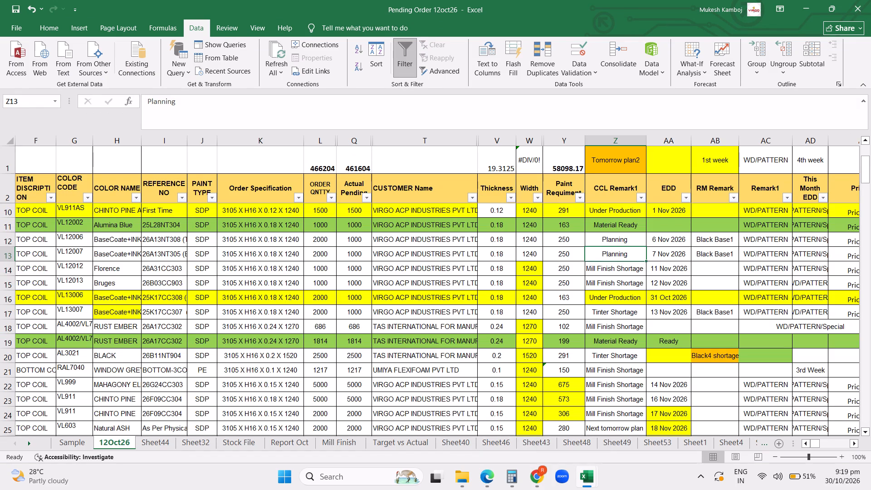
Filter the CCL Remark1 column to show only "Mill Finish Shortage" orders.
{"action": "left_click", "coordinate": [637, 204]}
{"action": "left_click", "coordinate": [643, 196]}
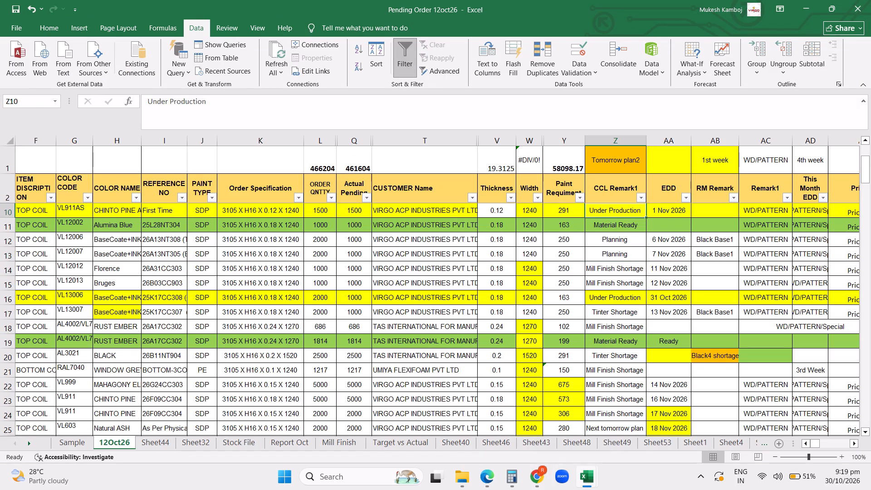
{"action": "left_click", "coordinate": [544, 323]}
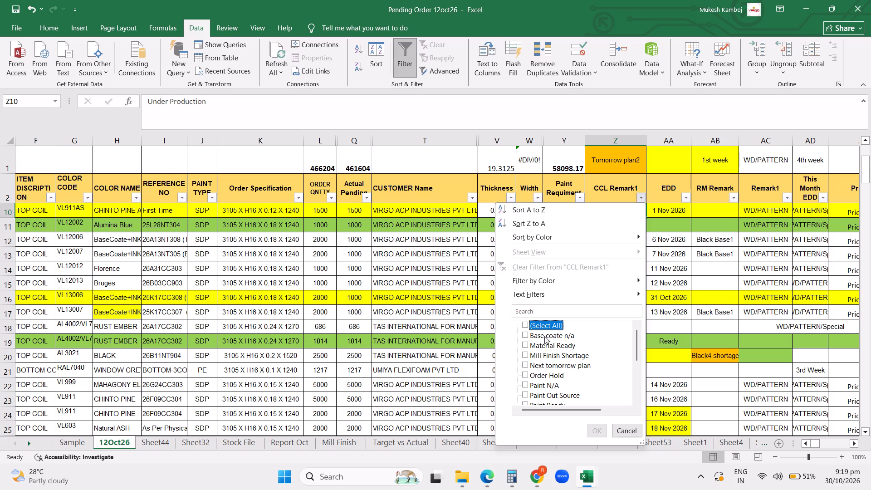
{"action": "left_click", "coordinate": [537, 361]}
{"action": "left_click", "coordinate": [537, 360]}
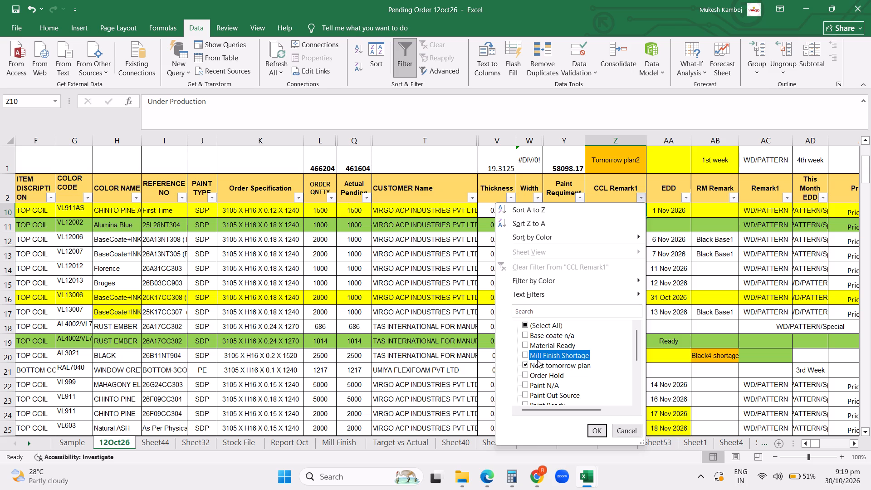
{"action": "left_click", "coordinate": [540, 368]}
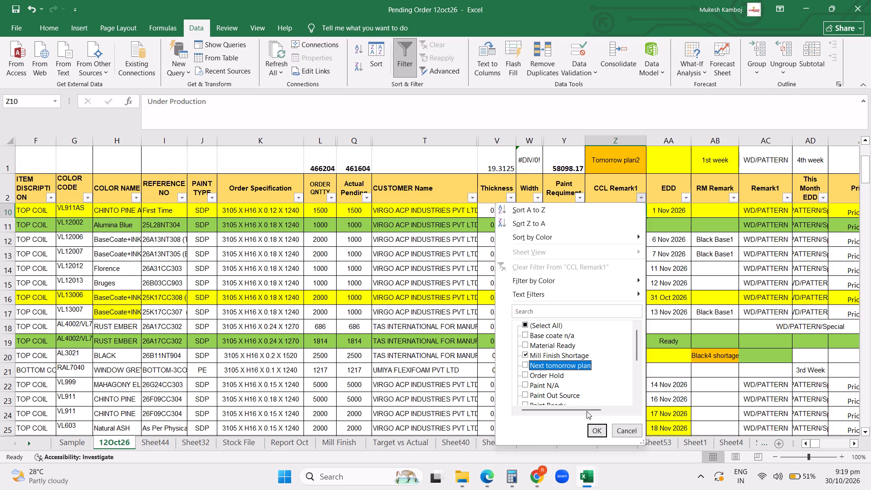
{"action": "left_click", "coordinate": [594, 427]}
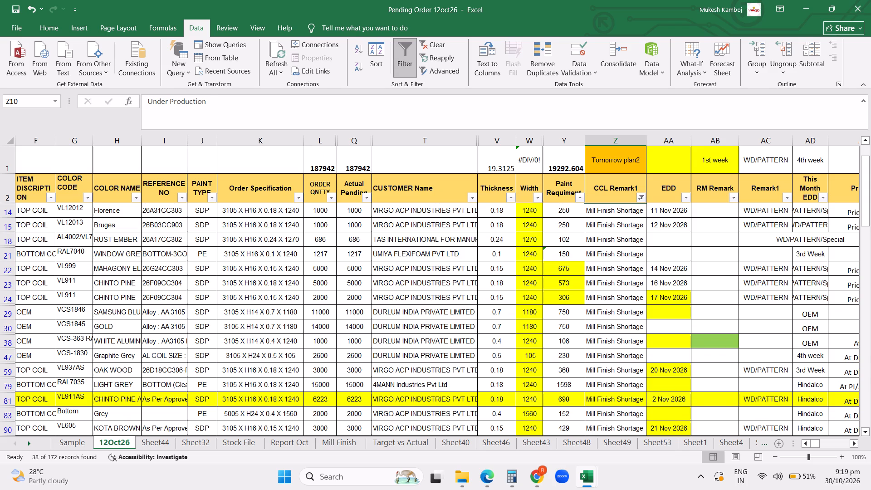
Change the CCL Remark1 of the VL12012 Florence order to "base coate to be plan".
{"action": "key", "text": "Up"}
{"action": "key", "text": "Up"}
{"action": "key", "text": "Up"}
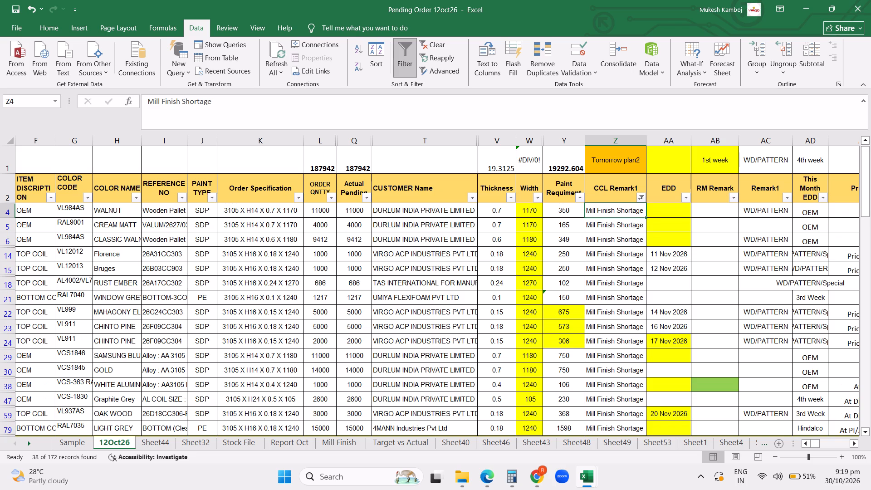
{"action": "left_click", "coordinate": [615, 255]}
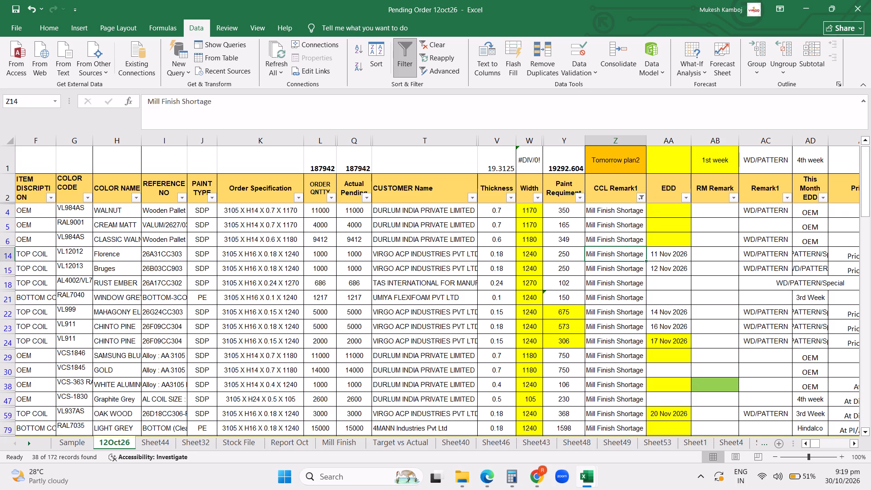
{"action": "type", "text": "base"}
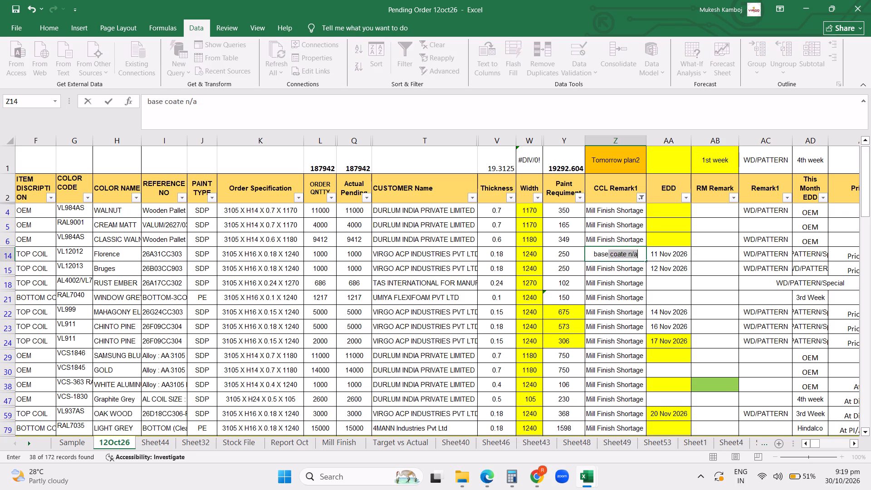
{"action": "key", "text": "space"}
{"action": "type", "text": "coate"}
{"action": "key", "text": "space"}
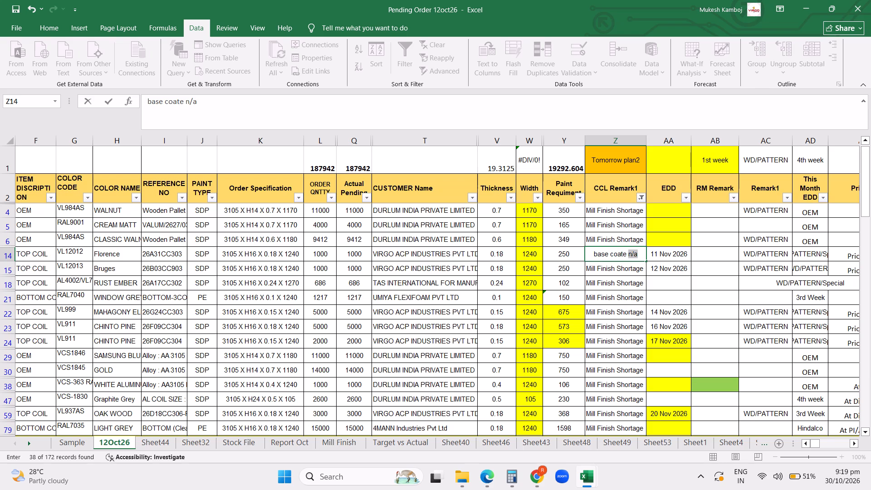
{"action": "type", "text": "to be"}
{"action": "key", "text": "space"}
{"action": "type", "text": "plan"}
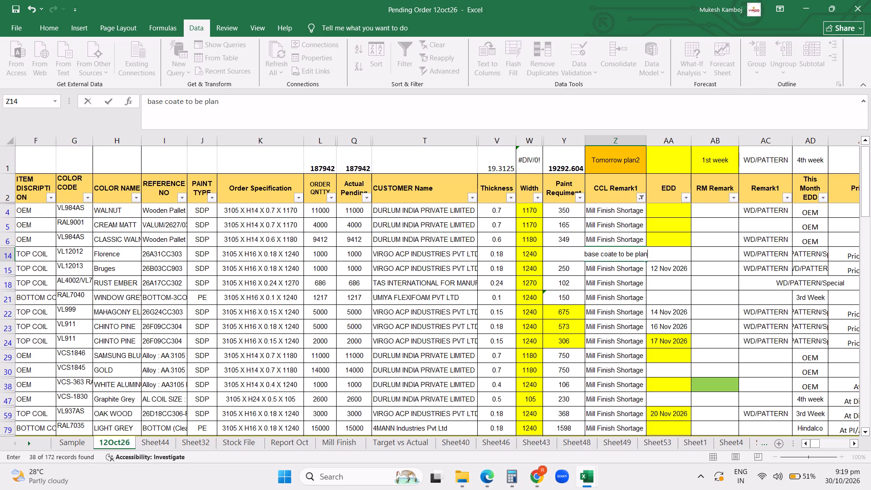
{"action": "key", "text": "Return"}
Copy the "base coate to be plan" remark from the VL12012 order to the CCL Remark1 of the VL12013 Bruges order.
{"action": "key", "text": "Up"}
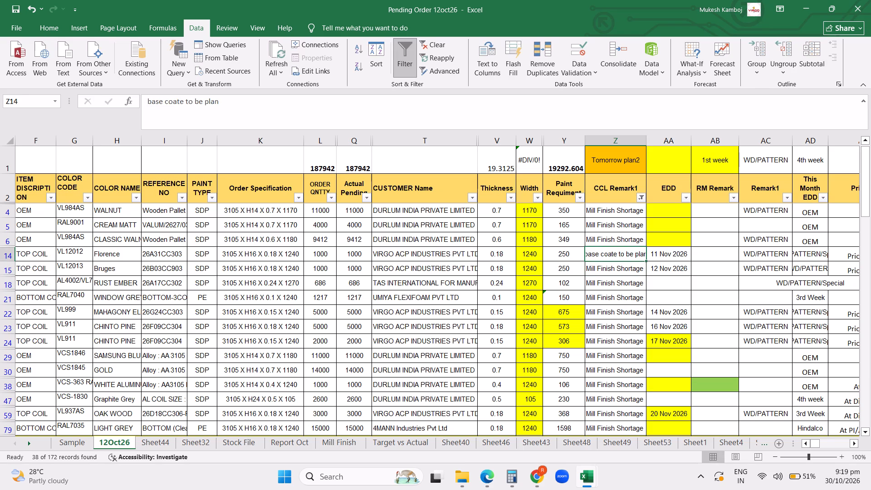
{"action": "key", "text": "ctrl+c"}
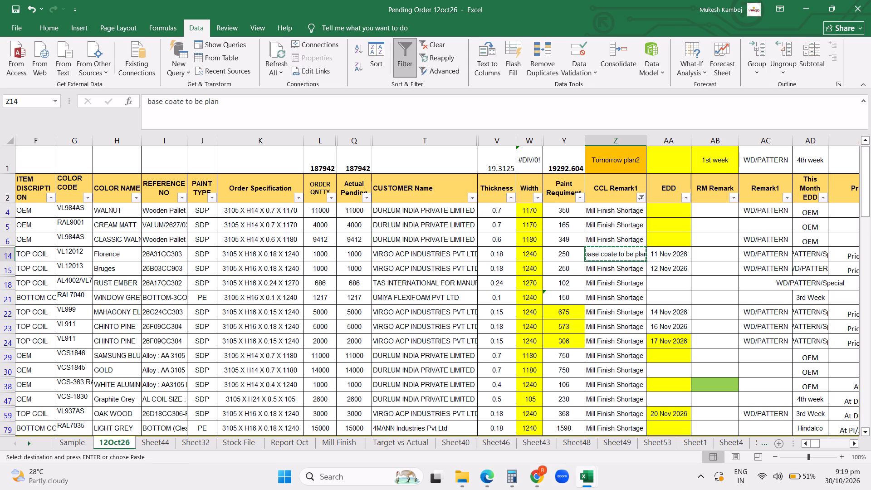
{"action": "key", "text": "Down"}
{"action": "key", "text": "Return"}
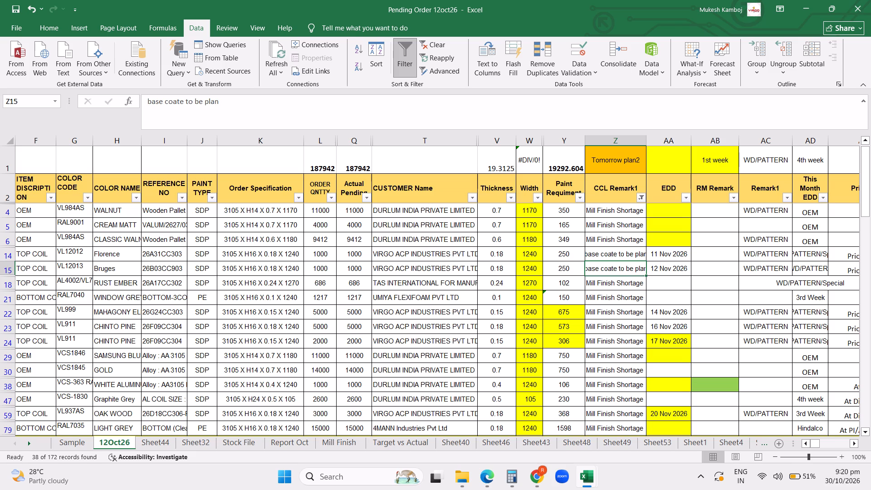
Look through the remaining "Mill Finish Shortage" orders down to the end of the list, examining their specifications, customers and EDD entries.
{"action": "key", "text": "Down"}
{"action": "key", "text": "Down"}
{"action": "key", "text": "Down"}
{"action": "key", "text": "Down"}
{"action": "key", "text": "Down"}
{"action": "key", "text": "Down"}
{"action": "key", "text": "Down"}
{"action": "key", "text": "Down"}
{"action": "key", "text": "Down"}
{"action": "key", "text": "Down"}
{"action": "key", "text": "Down"}
{"action": "key", "text": "Down"}
{"action": "key", "text": "Down"}
{"action": "key", "text": "Down"}
{"action": "key", "text": "Down"}
{"action": "key", "text": "Down"}
{"action": "key", "text": "Down"}
{"action": "key", "text": "Down"}
{"action": "key", "text": "Down"}
{"action": "key", "text": "Down"}
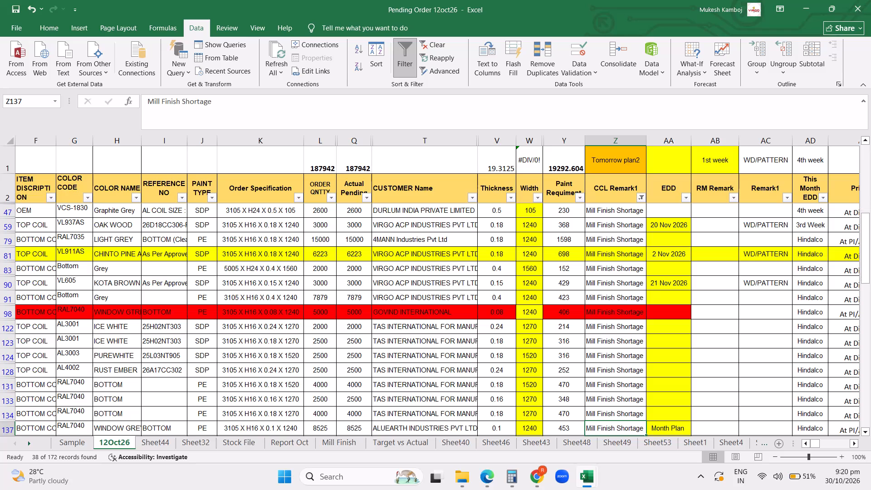
{"action": "key", "text": "Down"}
{"action": "key", "text": "Down"}
{"action": "key", "text": "Down"}
{"action": "key", "text": "Down"}
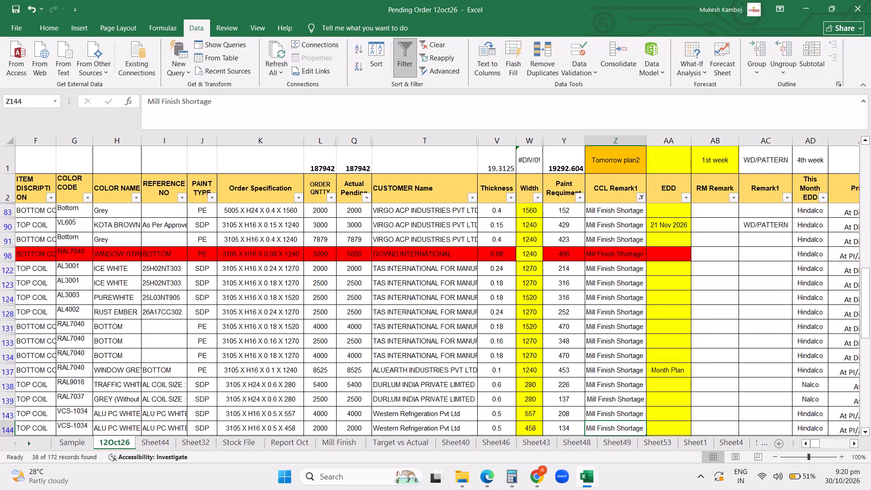
{"action": "key", "text": "Down"}
{"action": "key", "text": "Down"}
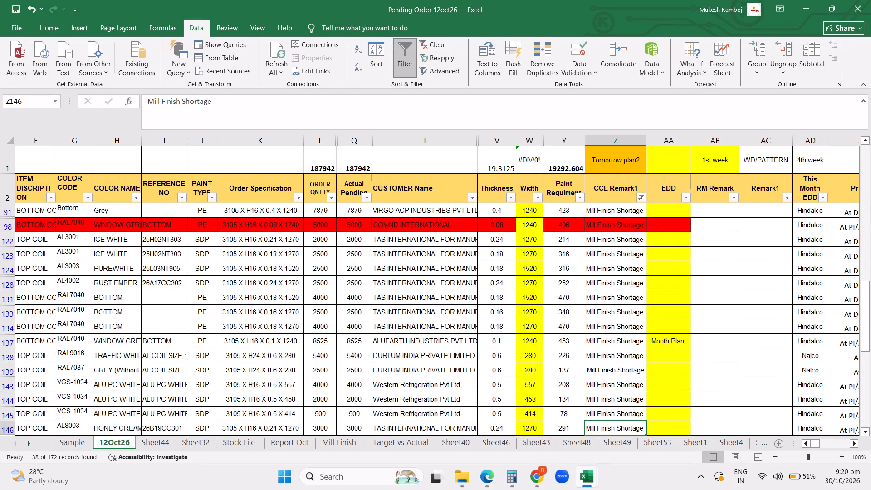
{"action": "key", "text": "Down"}
{"action": "key", "text": "Down"}
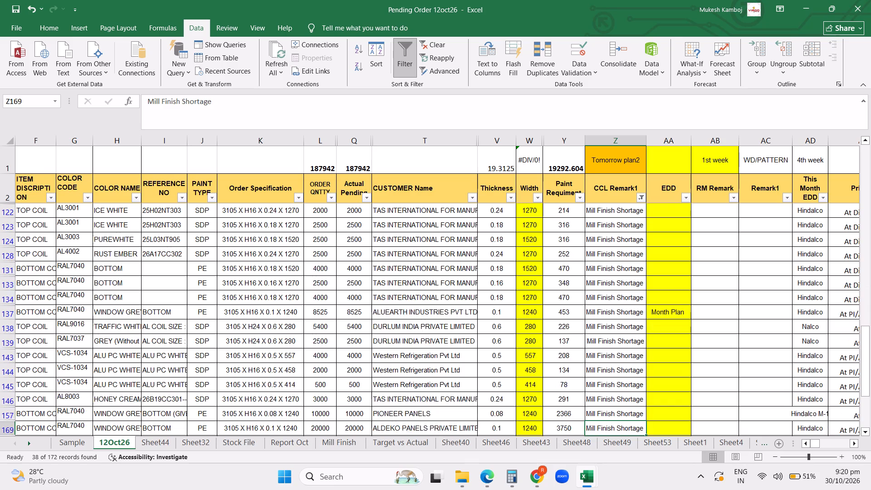
{"action": "key", "text": "Down"}
{"action": "key", "text": "Down"}
{"action": "key", "text": "Down"}
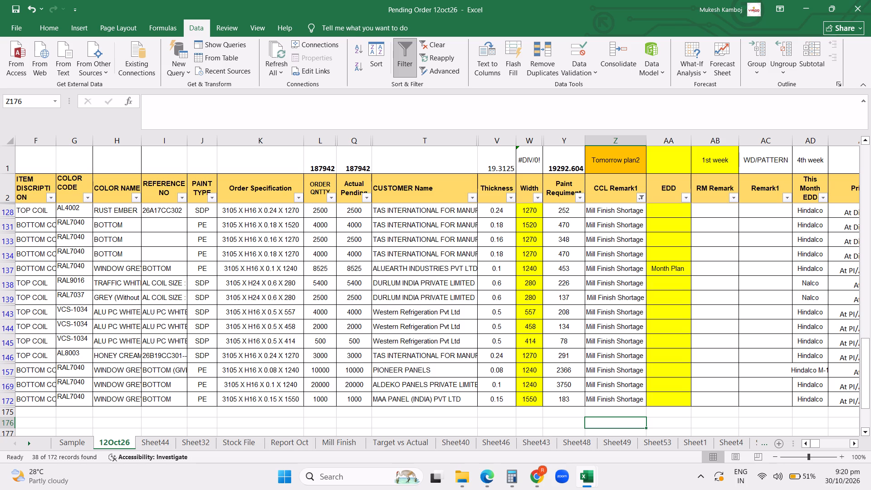
Filter the CCL Remark1 column to show only "Order Hold" orders instead of "Mill Finish Shortage".
{"action": "left_click", "coordinate": [645, 204]}
{"action": "left_click", "coordinate": [639, 196]}
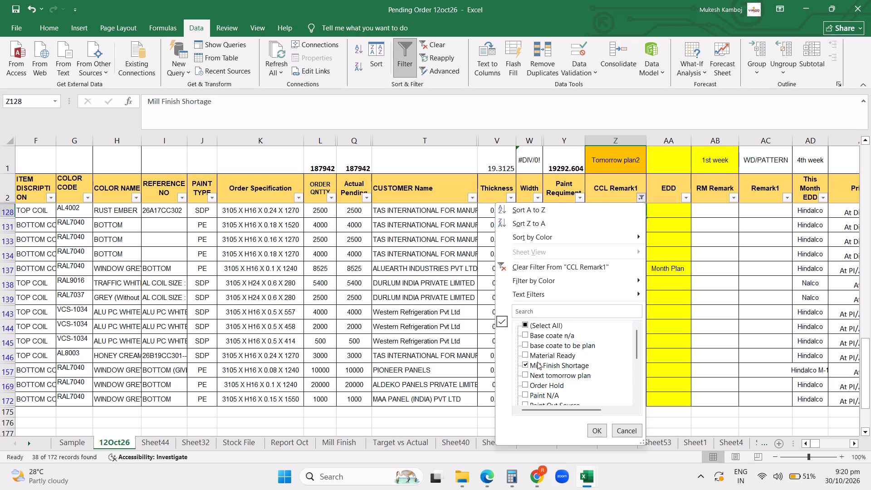
{"action": "left_click", "coordinate": [536, 362]}
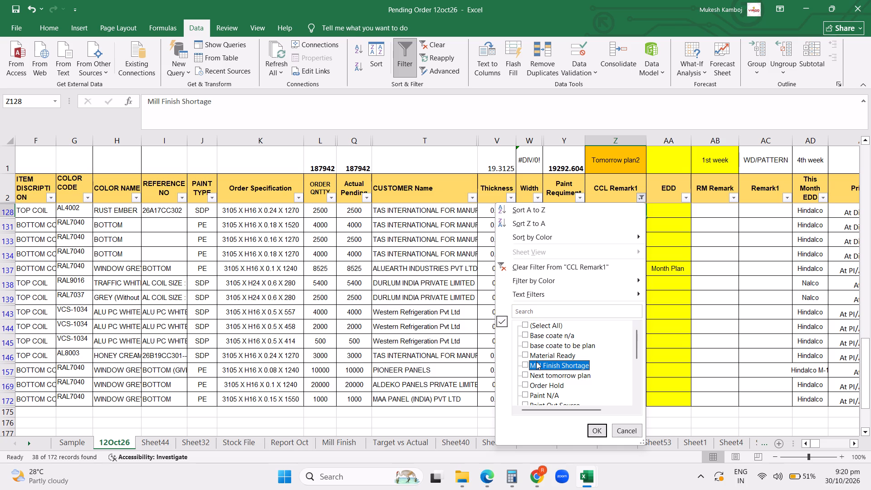
{"action": "key", "text": "Down"}
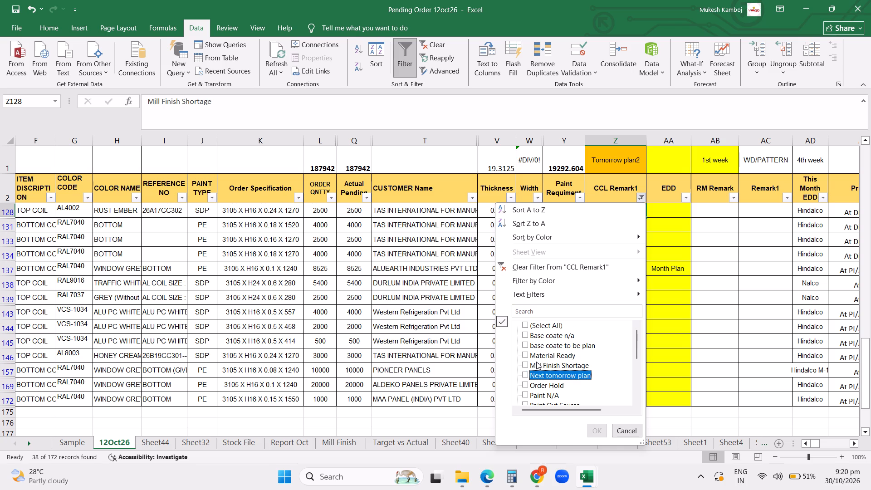
{"action": "key", "text": "Down"}
{"action": "key", "text": "Return"}
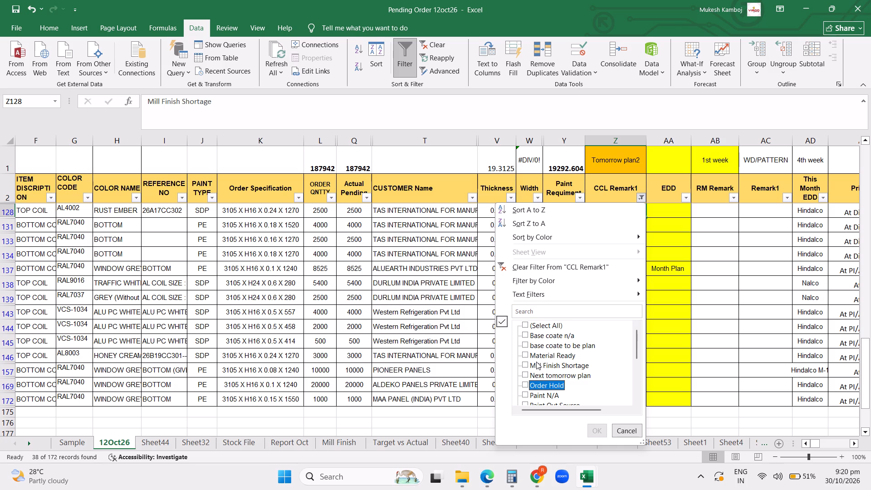
{"action": "left_click", "coordinate": [527, 386]}
{"action": "left_click", "coordinate": [594, 430]}
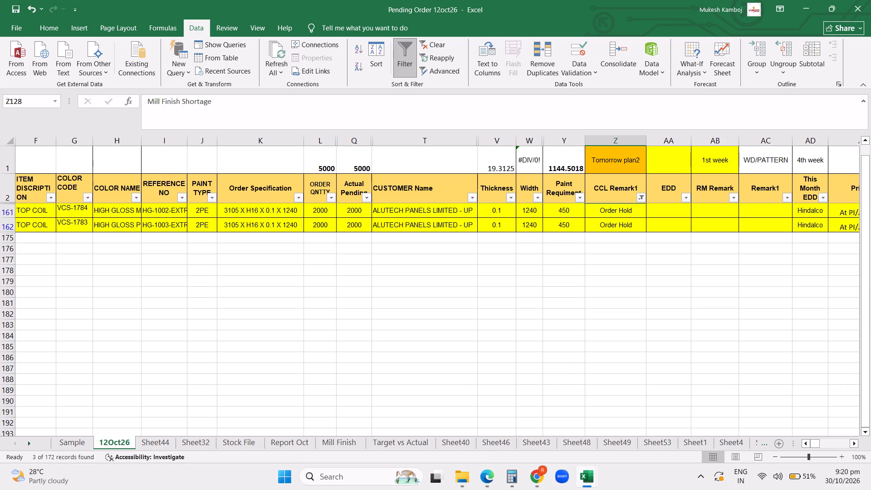
Change the CCL Remark1 filter from "Order Hold" to show only "Paint N/A" orders.
{"action": "left_click", "coordinate": [645, 195]}
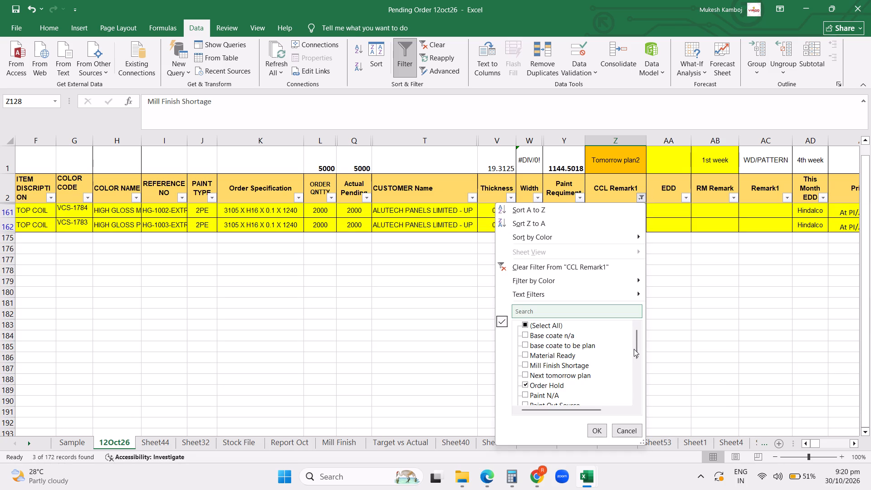
{"action": "left_click_drag", "start_coordinate": [634, 349], "coordinate": [634, 361]}
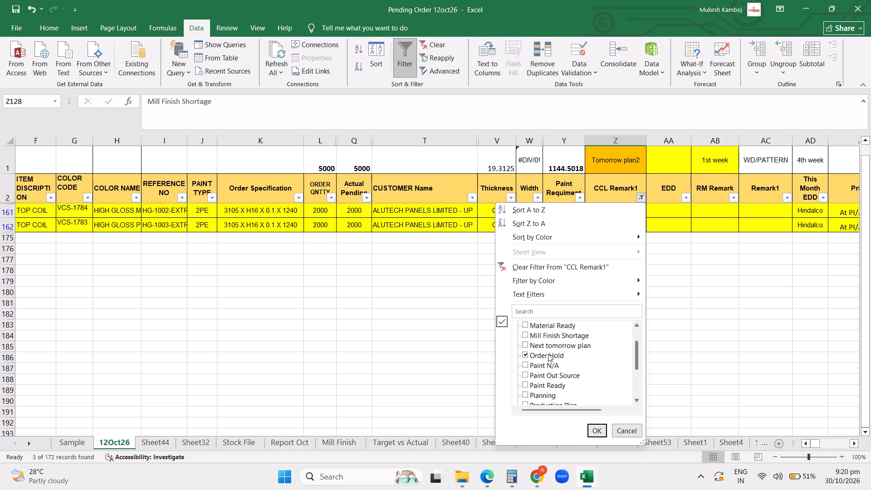
{"action": "left_click", "coordinate": [548, 354]}
{"action": "left_click", "coordinate": [543, 363]}
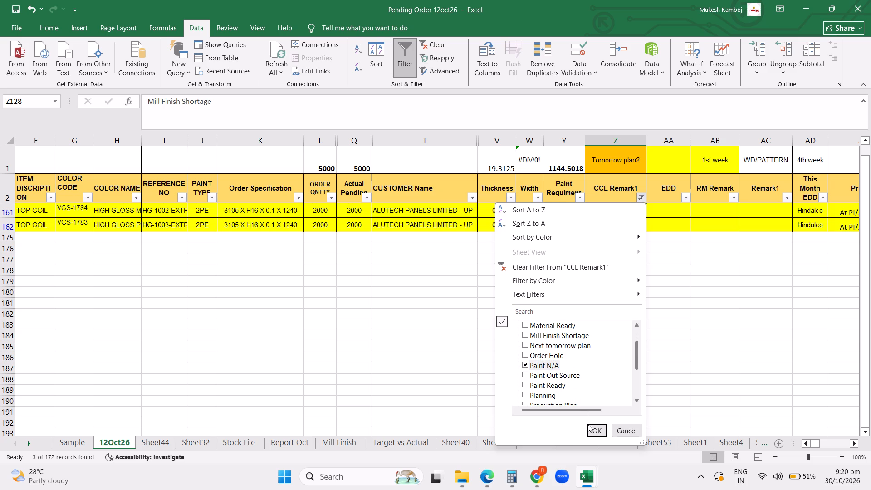
{"action": "left_click", "coordinate": [593, 430]}
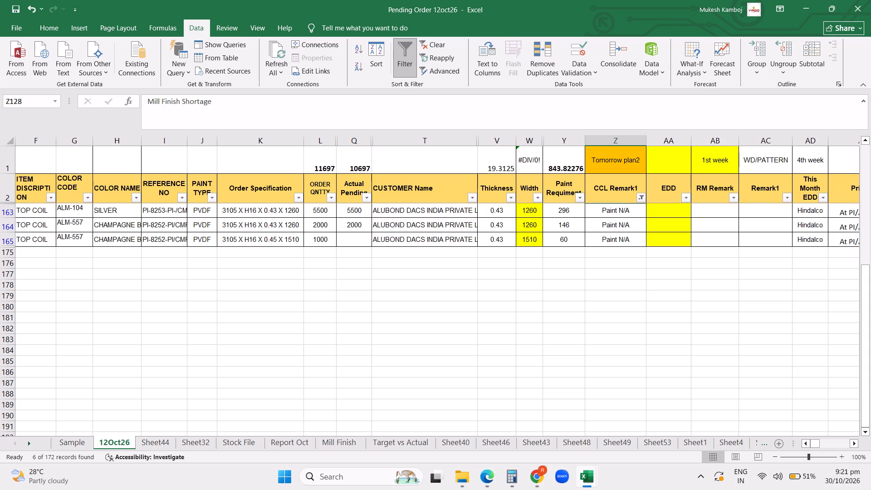
Change the CCL Remark1 of the ALM-104 Silver order and the 2000-quantity ALM-557 order to "Under Production".
{"action": "left_click", "coordinate": [612, 215]}
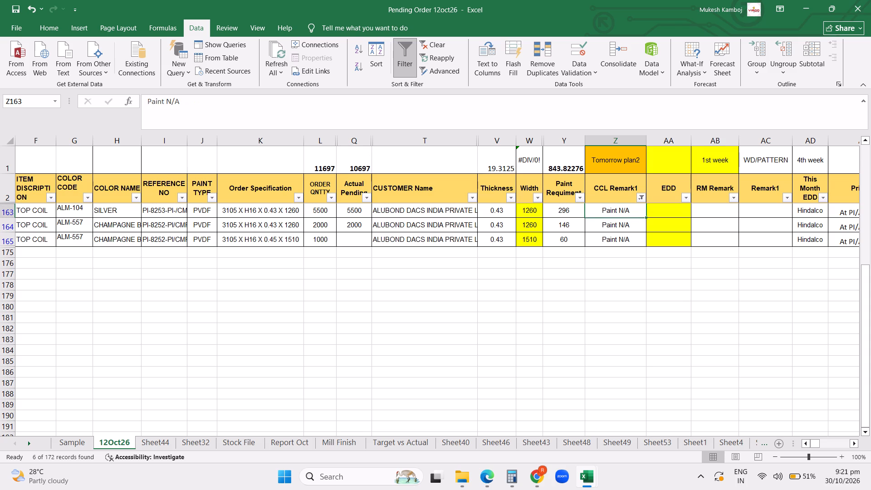
{"action": "key", "text": "u"}
{"action": "key", "text": "Down"}
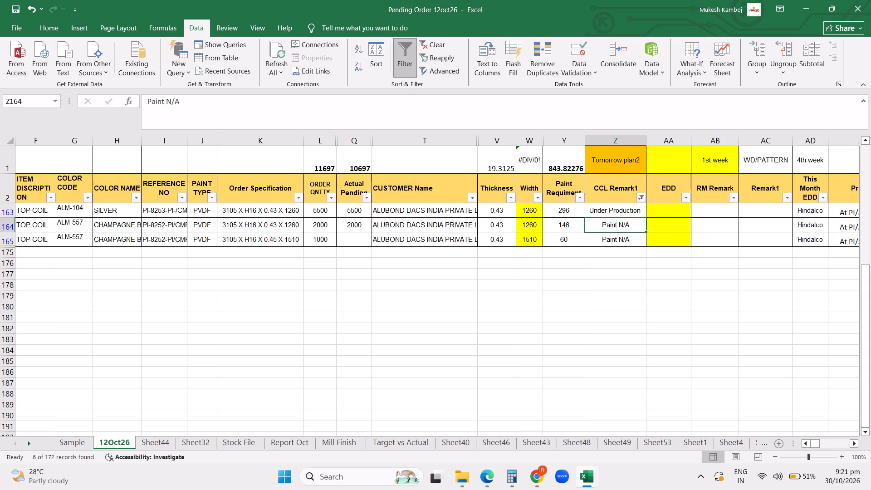
{"action": "key", "text": "u"}
{"action": "key", "text": "Down"}
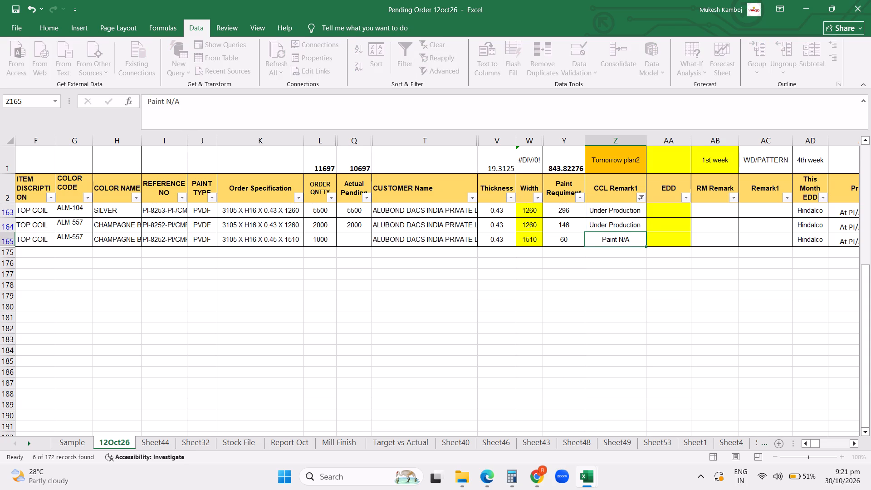
Change the CCL Remark1 of the 1000-quantity ALM-557 Champagne order to "Under Production".
{"action": "key", "text": "u"}
{"action": "key", "text": "Return"}
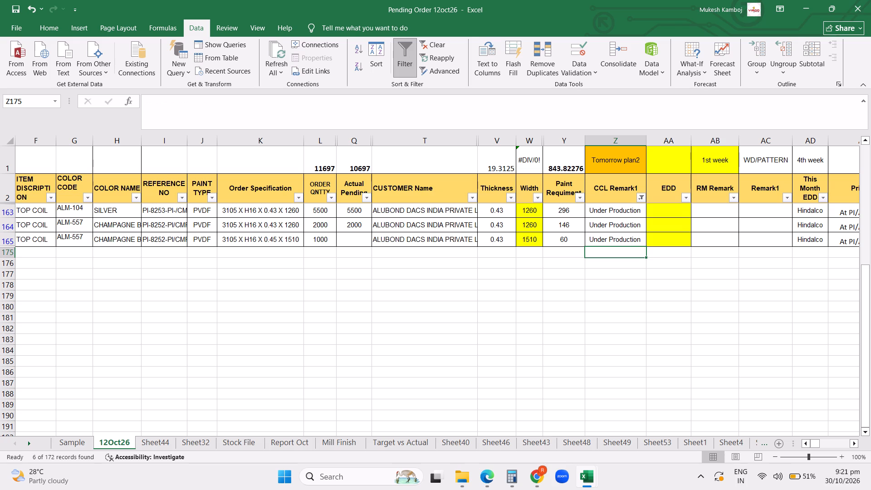
Reapply the "Paint N/A" filter on CCL Remark1 and look over the orders still listed under it.
{"action": "left_click", "coordinate": [641, 201]}
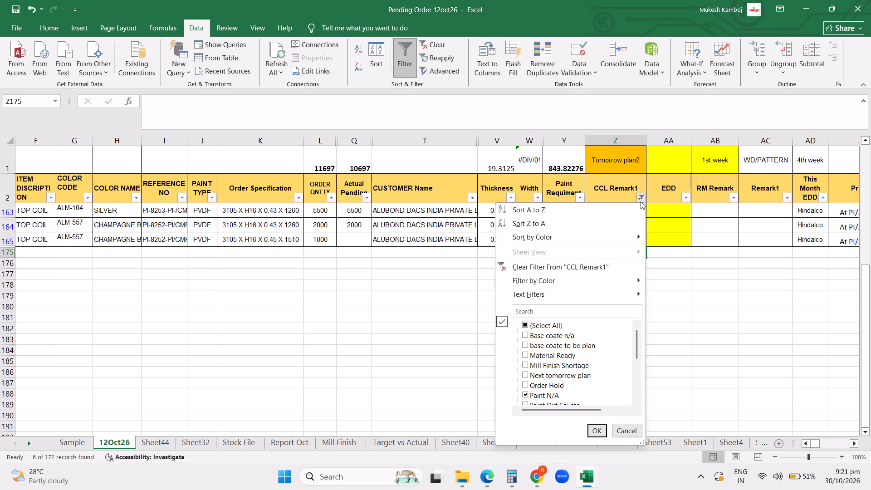
{"action": "left_click_drag", "start_coordinate": [637, 348], "coordinate": [636, 354]}
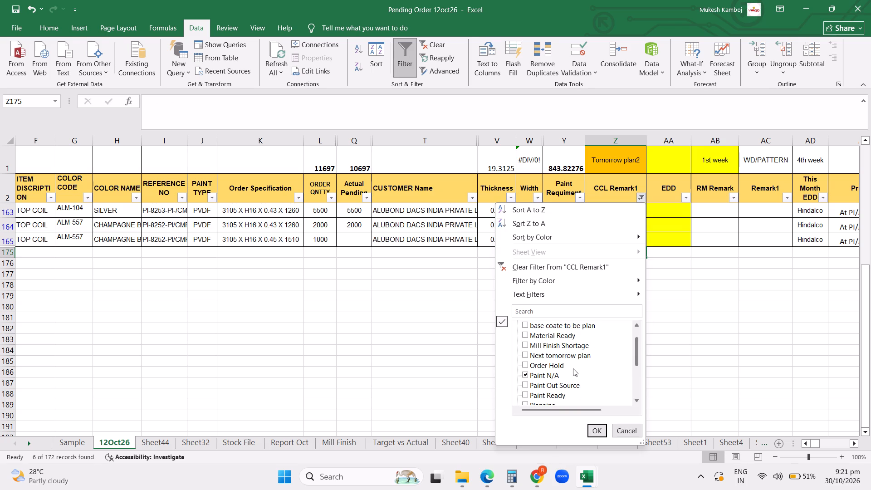
{"action": "left_click", "coordinate": [591, 431]}
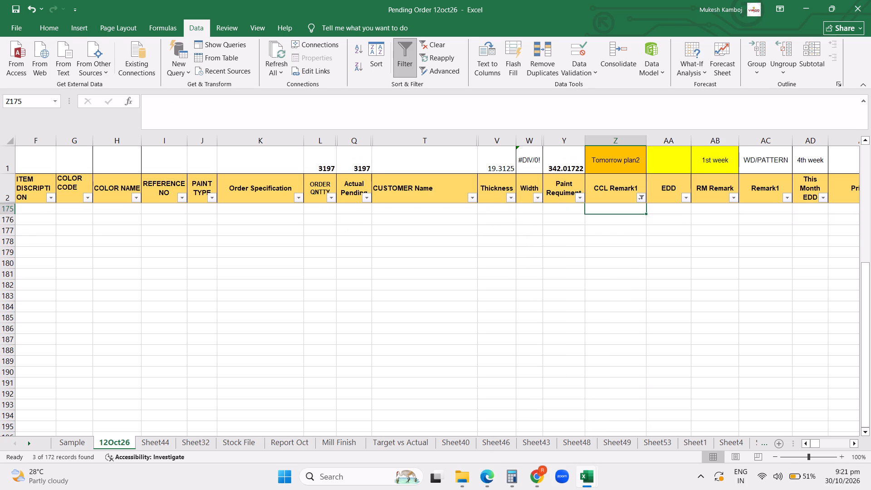
{"action": "key", "text": "Up"}
{"action": "key", "text": "Up"}
{"action": "key", "text": "Up"}
{"action": "key", "text": "Up"}
{"action": "key", "text": "Up"}
{"action": "key", "text": "Up"}
{"action": "key", "text": "Up"}
{"action": "key", "text": "Up"}
{"action": "key", "text": "Up"}
{"action": "key", "text": "Up"}
{"action": "key", "text": "Up"}
{"action": "key", "text": "Up"}
{"action": "key", "text": "Up"}
{"action": "key", "text": "Up"}
{"action": "key", "text": "Up"}
{"action": "key", "text": "Up"}
{"action": "key", "text": "Up"}
{"action": "key", "text": "Up"}
{"action": "key", "text": "Up"}
{"action": "key", "text": "Up"}
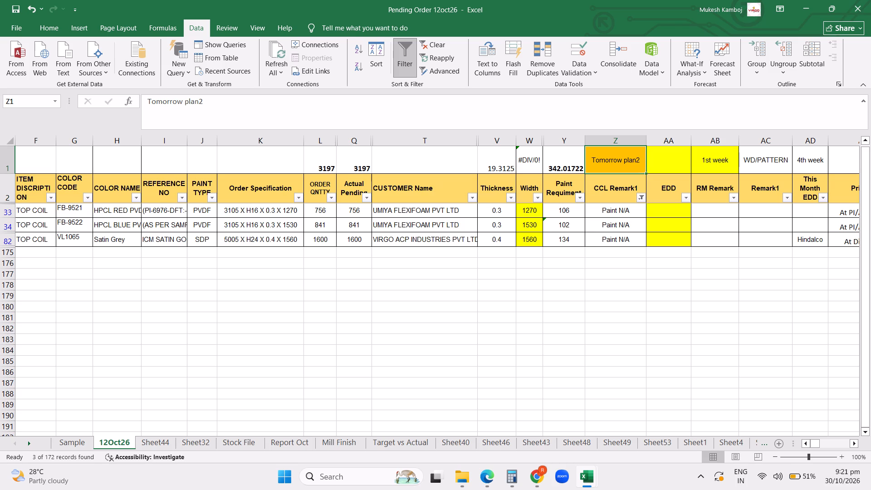
Change the CCL Remark1 filter from "Paint N/A" to show only "Paint Out Source" orders.
{"action": "left_click", "coordinate": [642, 199]}
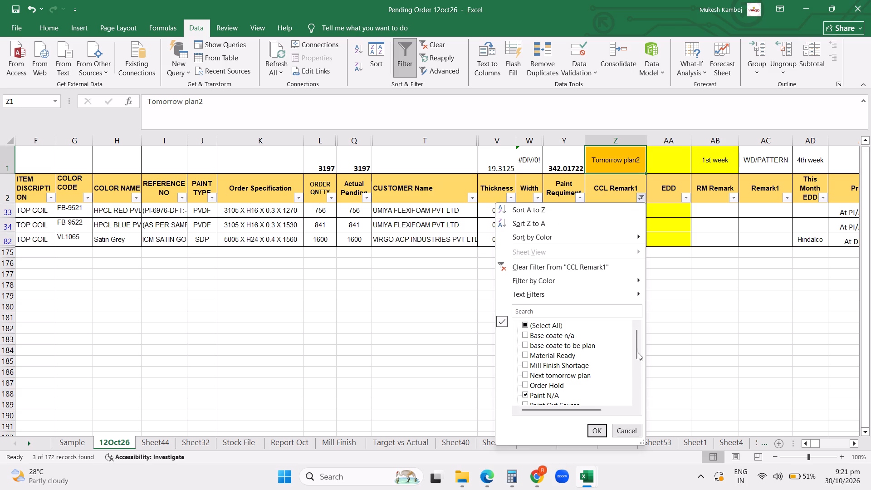
{"action": "left_click_drag", "start_coordinate": [638, 353], "coordinate": [638, 361]}
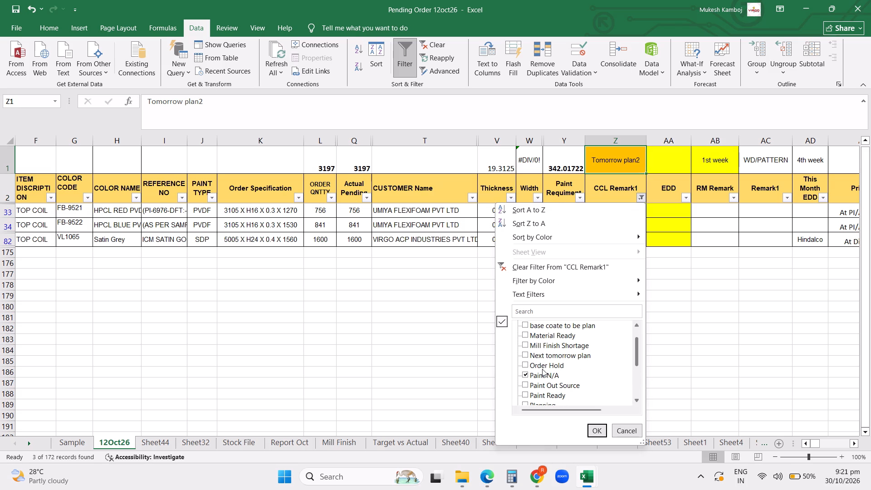
{"action": "left_click", "coordinate": [537, 372]}
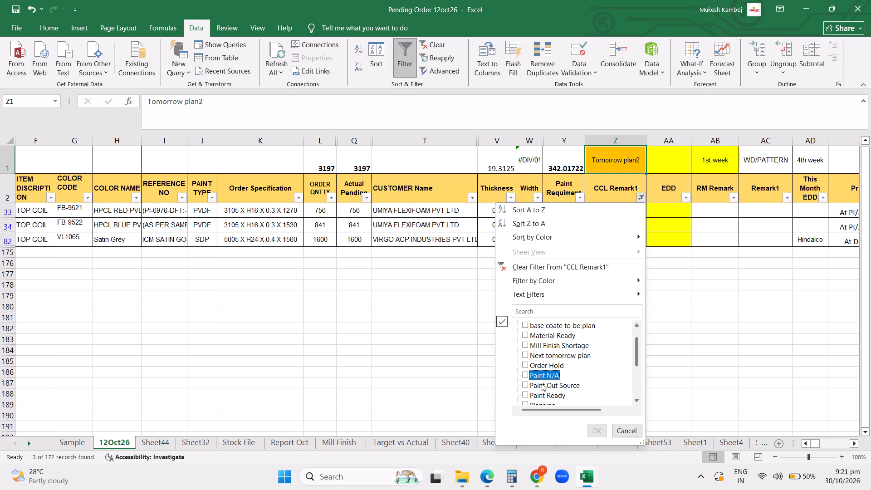
{"action": "left_click", "coordinate": [542, 383]}
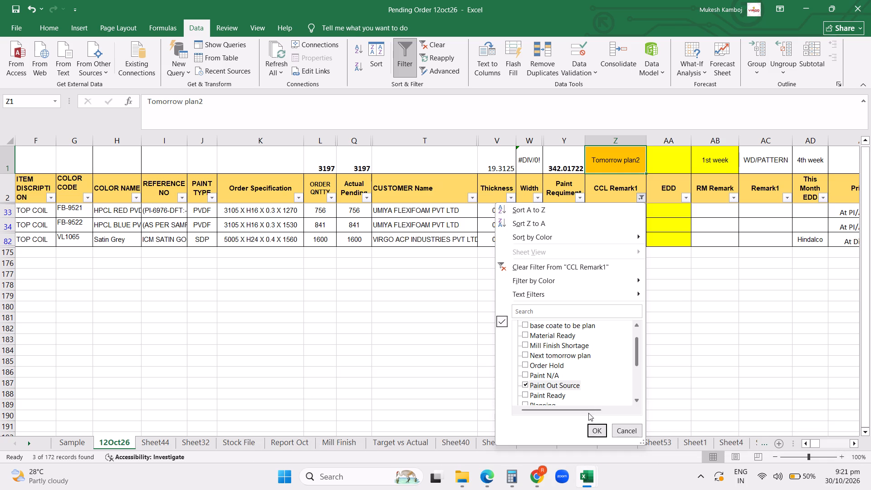
{"action": "left_click", "coordinate": [597, 432]}
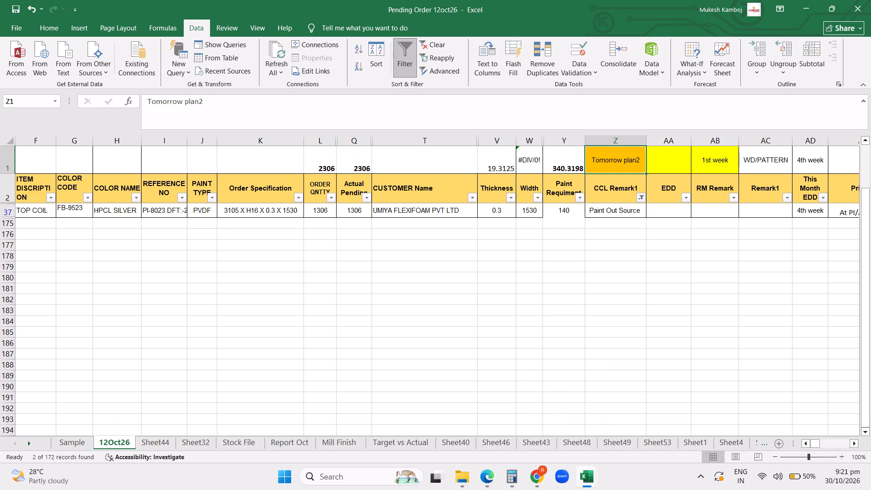
Add "Paint N/A" to the CCL Remark1 filter alongside "Paint Out Source".
{"action": "left_click", "coordinate": [642, 201]}
{"action": "left_click", "coordinate": [548, 395]}
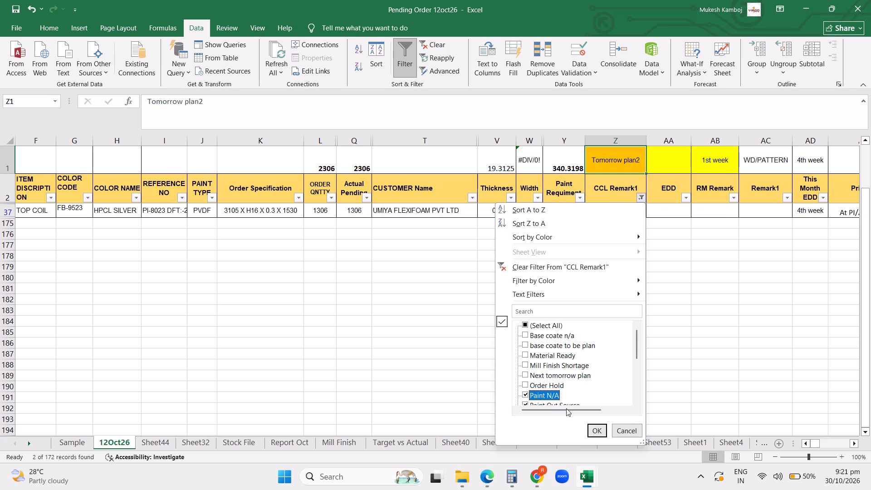
{"action": "left_click", "coordinate": [593, 427]}
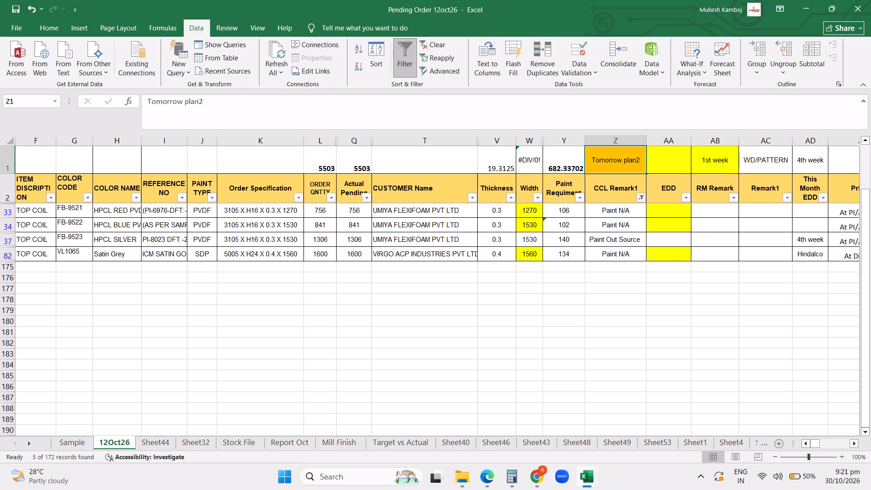
Copy the "Paint Out Source" remark from the FB-9523 order into the CCL Remark1 of all four listed orders, FB-9521 through VL1065.
{"action": "left_click", "coordinate": [611, 244]}
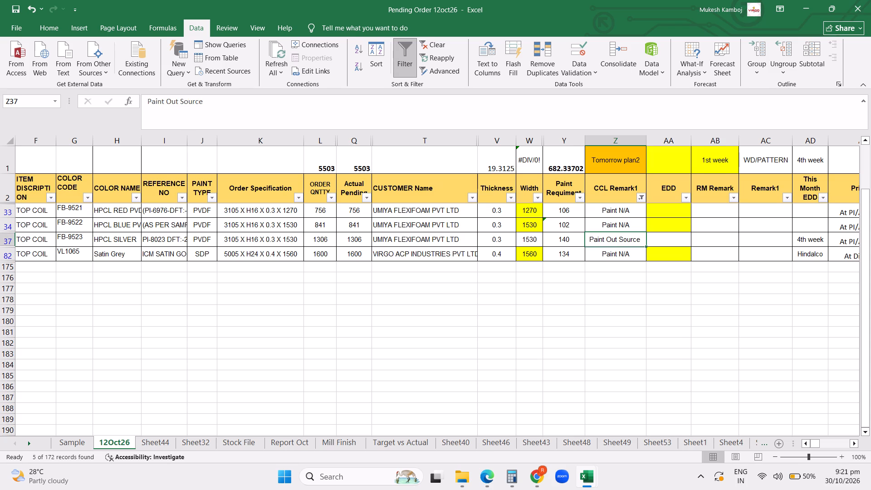
{"action": "key", "text": "ctrl+c"}
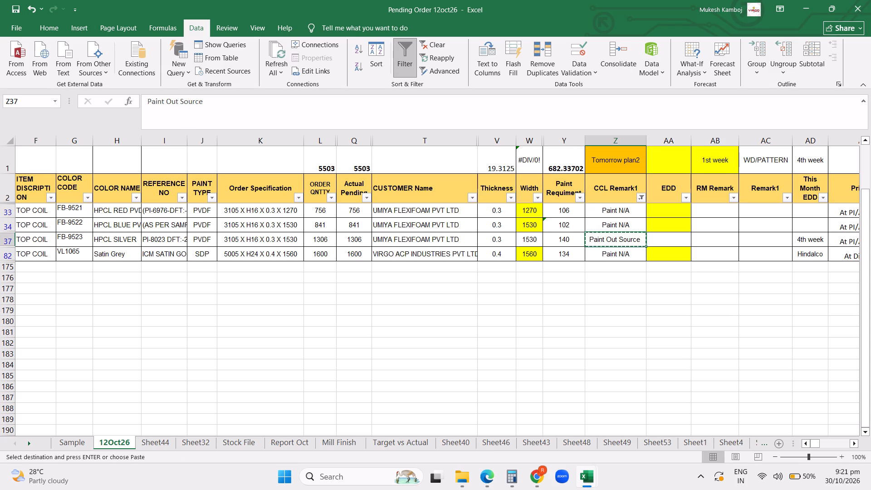
{"action": "left_click_drag", "start_coordinate": [604, 210], "coordinate": [612, 253]}
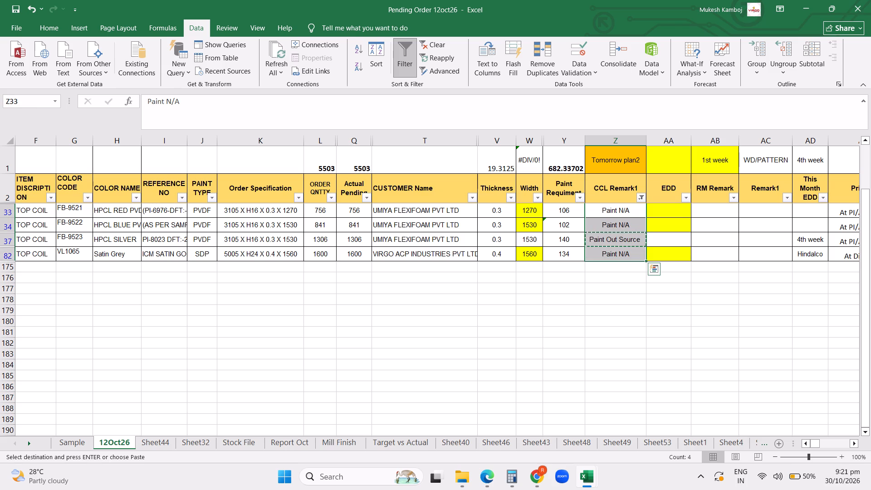
{"action": "key", "text": "Return"}
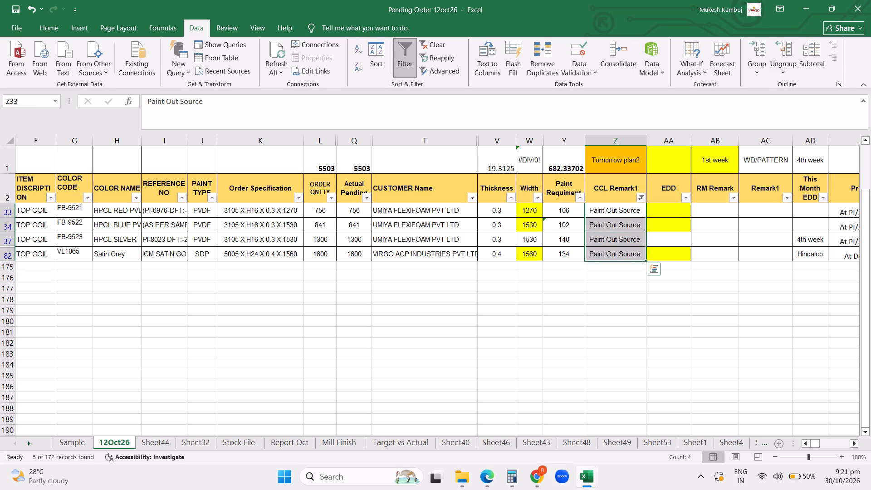
Change the CCL Remark1 filter to show only "Paint Ready" orders and look over them.
{"action": "left_click", "coordinate": [641, 197]}
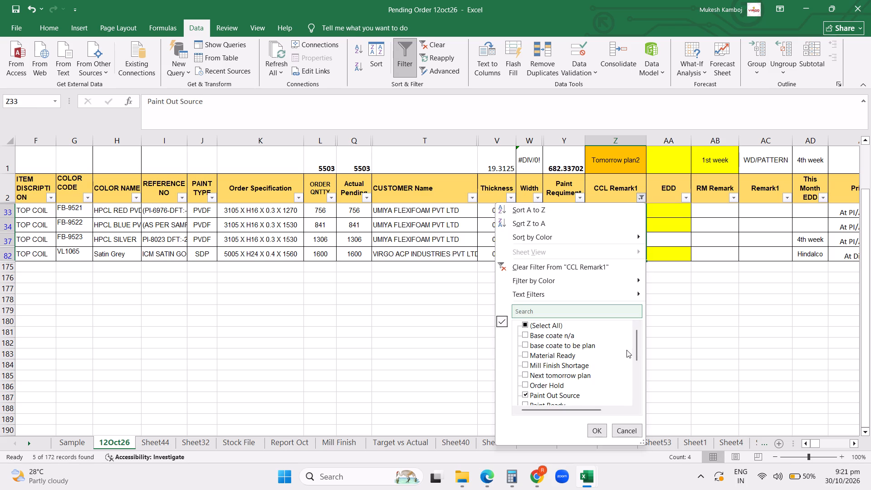
{"action": "left_click_drag", "start_coordinate": [636, 341], "coordinate": [636, 358]}
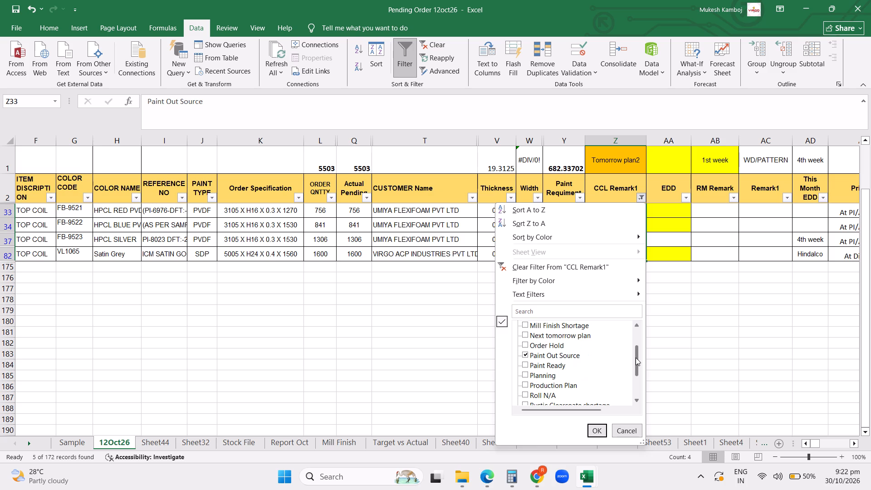
{"action": "left_click", "coordinate": [548, 357]}
{"action": "left_click", "coordinate": [541, 362]}
{"action": "left_click", "coordinate": [598, 431]}
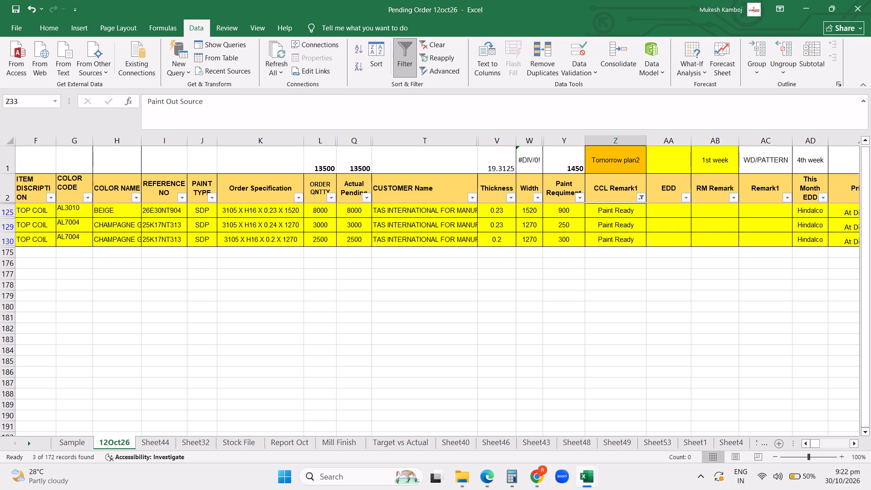
{"action": "key", "text": "Up"}
{"action": "key", "text": "Up"}
{"action": "key", "text": "Up"}
{"action": "key", "text": "Up"}
{"action": "key", "text": "Down"}
{"action": "key", "text": "Down"}
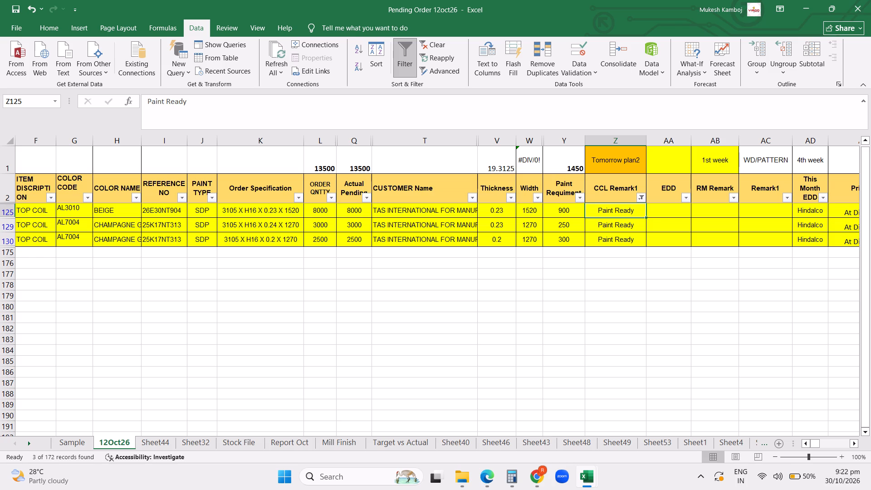
Change the CCL Remark1 filter from "Paint Ready" to show only "Planning" orders and look over them.
{"action": "left_click", "coordinate": [641, 195]}
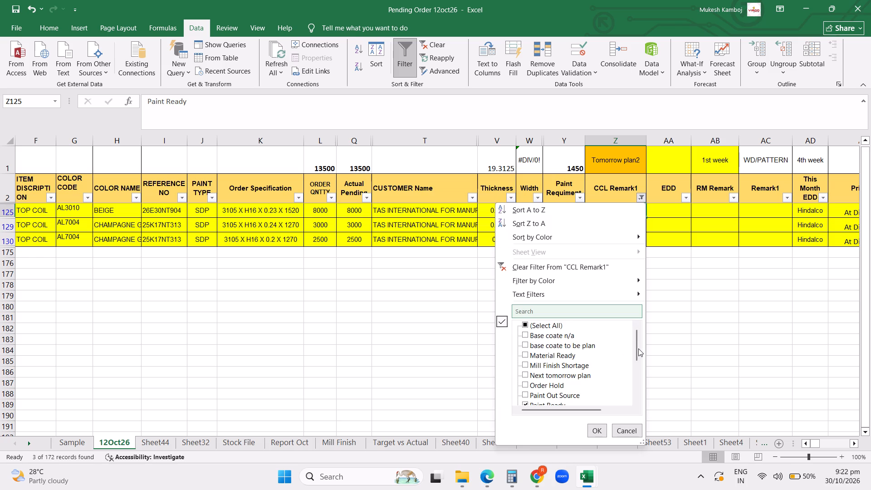
{"action": "left_click_drag", "start_coordinate": [636, 352], "coordinate": [636, 368]}
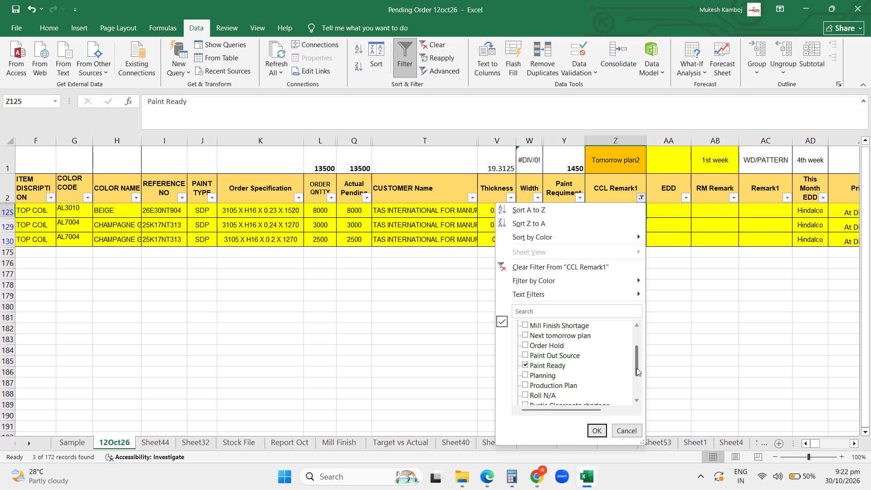
{"action": "left_click", "coordinate": [551, 368]}
{"action": "left_click", "coordinate": [533, 378]}
{"action": "left_click", "coordinate": [592, 428]}
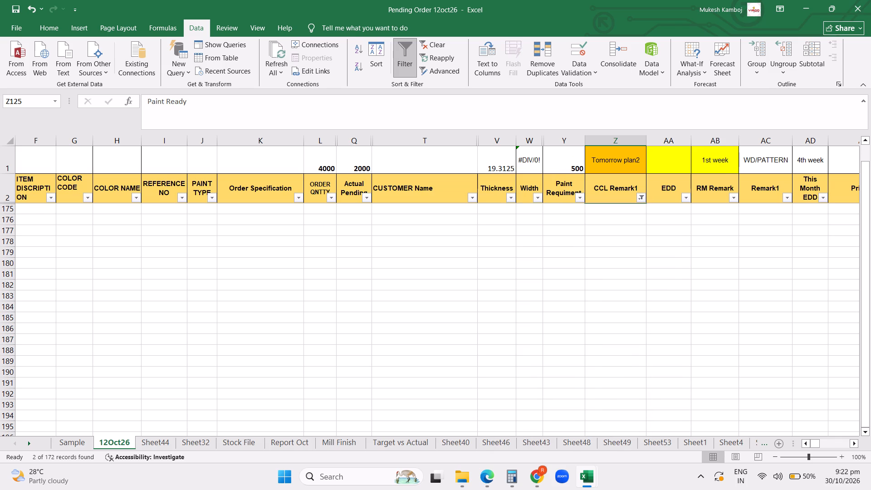
{"action": "key", "text": "Up"}
{"action": "key", "text": "Up"}
{"action": "key", "text": "Up"}
{"action": "key", "text": "Up"}
{"action": "key", "text": "Up"}
{"action": "key", "text": "Up"}
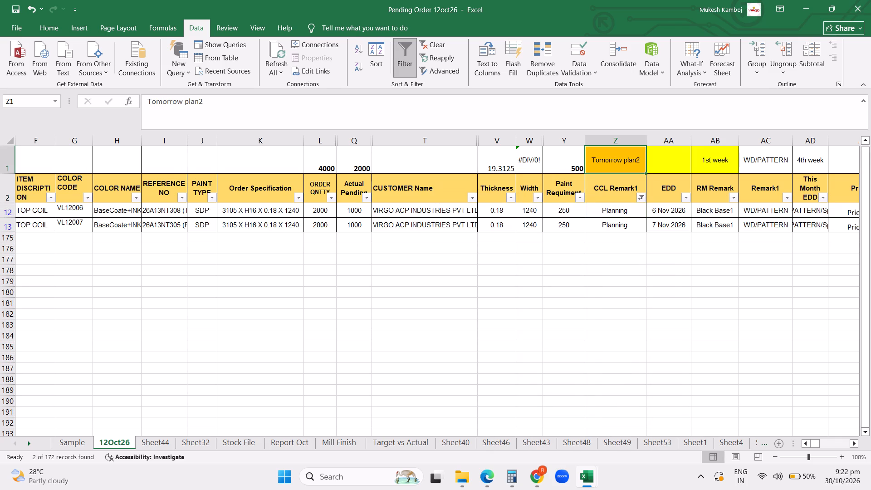
Change the CCL Remark1 filter from "Planning" to show only "Production Plan" orders.
{"action": "left_click", "coordinate": [641, 199]}
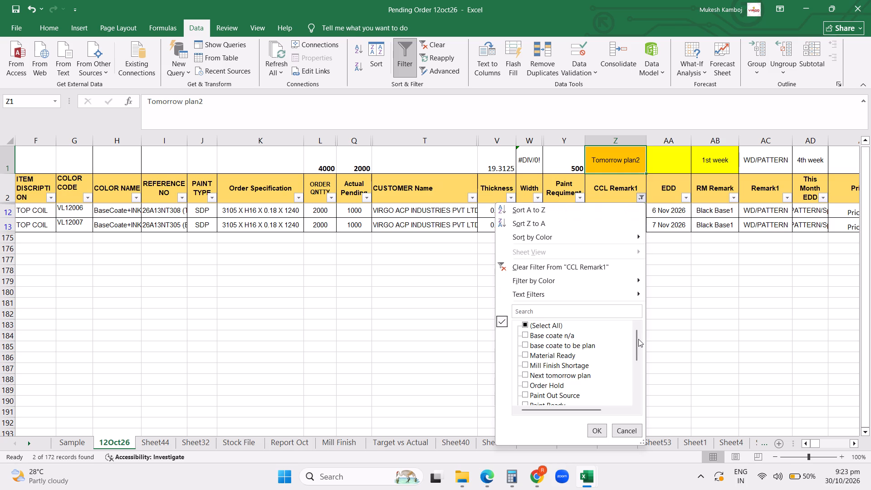
{"action": "left_click_drag", "start_coordinate": [638, 339], "coordinate": [636, 358]}
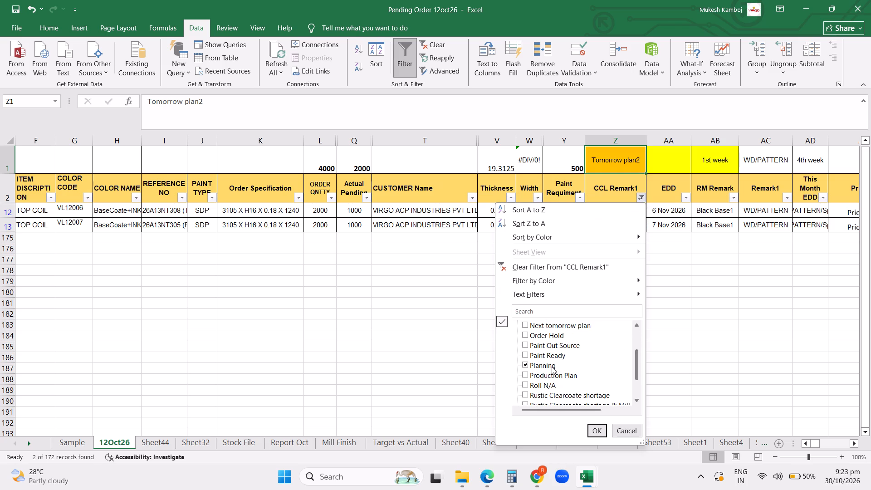
{"action": "left_click", "coordinate": [552, 367]}
{"action": "left_click", "coordinate": [543, 374]}
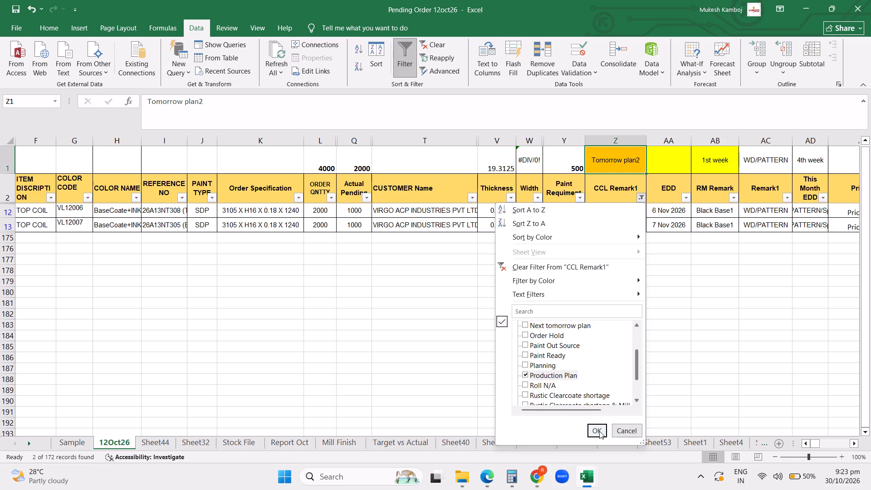
{"action": "left_click", "coordinate": [599, 431]}
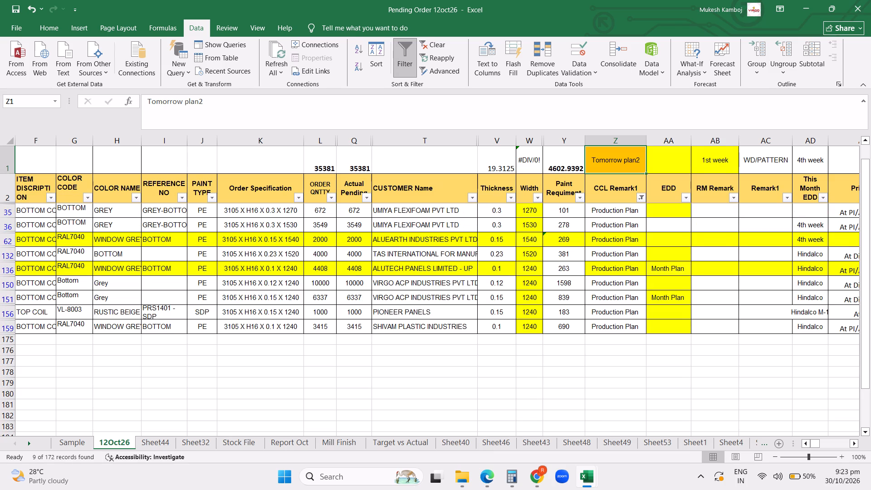
Replace the CCL Remark1 of the PIONEER PANELS rustic beige order with "Rustic Cleare coat n/a".
{"action": "left_click", "coordinate": [607, 317]}
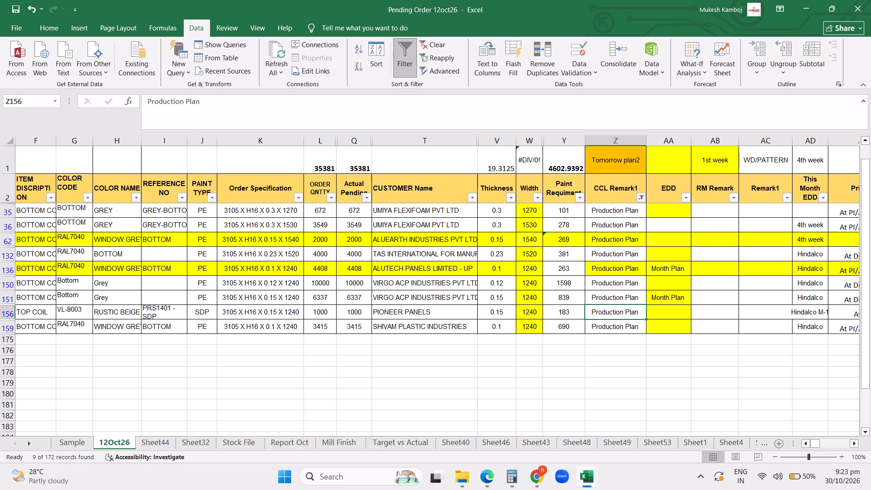
{"action": "type", "text": "ru"}
{"action": "type", "text": "sti"}
{"action": "type", "text": "c"}
{"action": "key", "text": "space"}
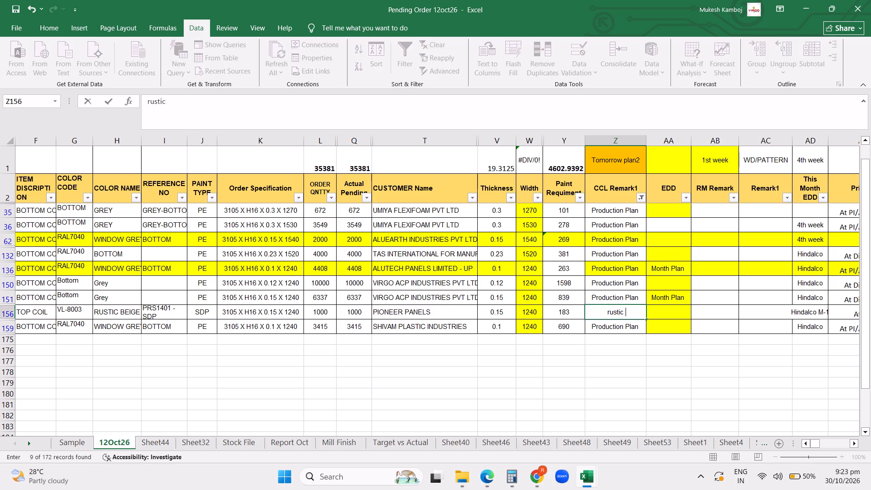
{"action": "key", "text": "BackSpace"}
{"action": "key", "text": "BackSpace"}
{"action": "key", "text": "BackSpace"}
{"action": "key", "text": "BackSpace"}
{"action": "key", "text": "BackSpace"}
{"action": "key", "text": "BackSpace"}
{"action": "key", "text": "BackSpace"}
{"action": "key", "text": "BackSpace"}
{"action": "type", "text": "Ru"}
{"action": "type", "text": "stic"}
{"action": "key", "text": "space"}
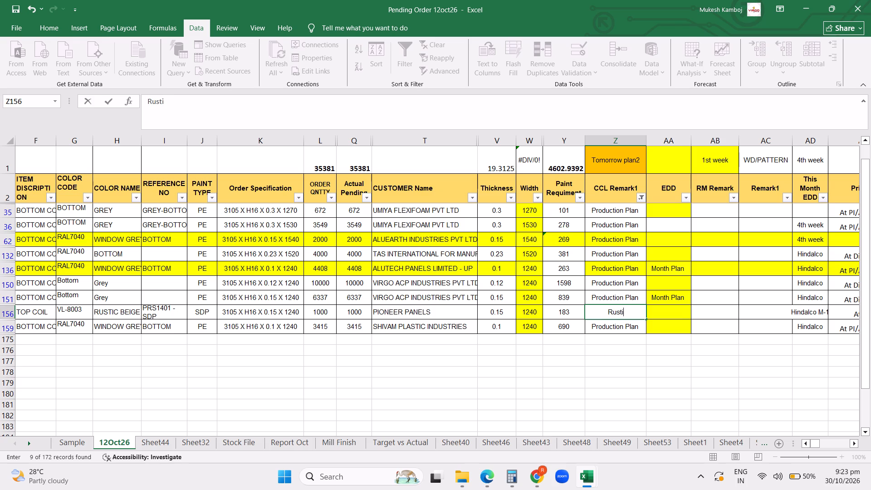
{"action": "key", "text": "shift+c"}
{"action": "key", "text": "l"}
{"action": "type", "text": "eare"}
{"action": "key", "text": "space"}
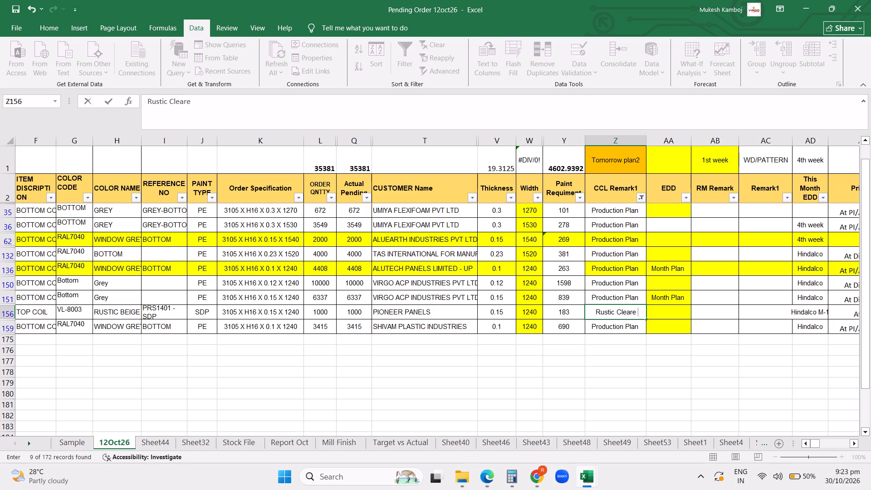
{"action": "type", "text": "coat n"}
{"action": "key", "text": "slash"}
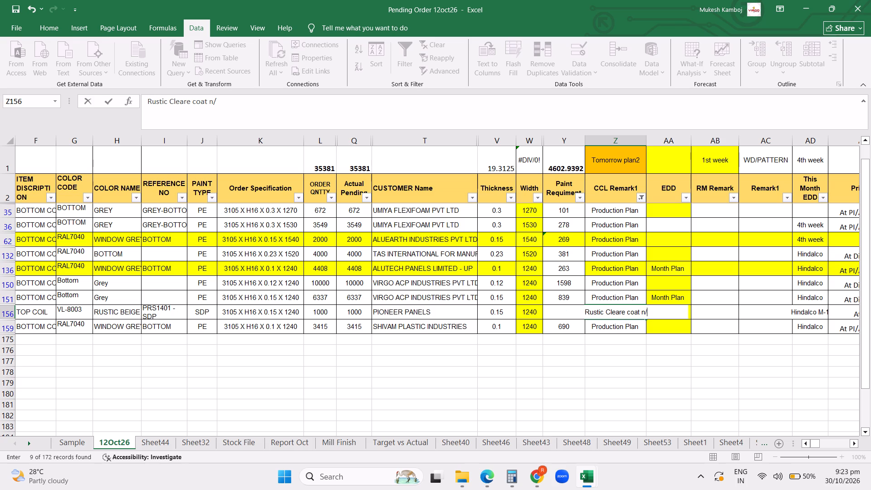
{"action": "key", "text": "a"}
{"action": "key", "text": "Return"}
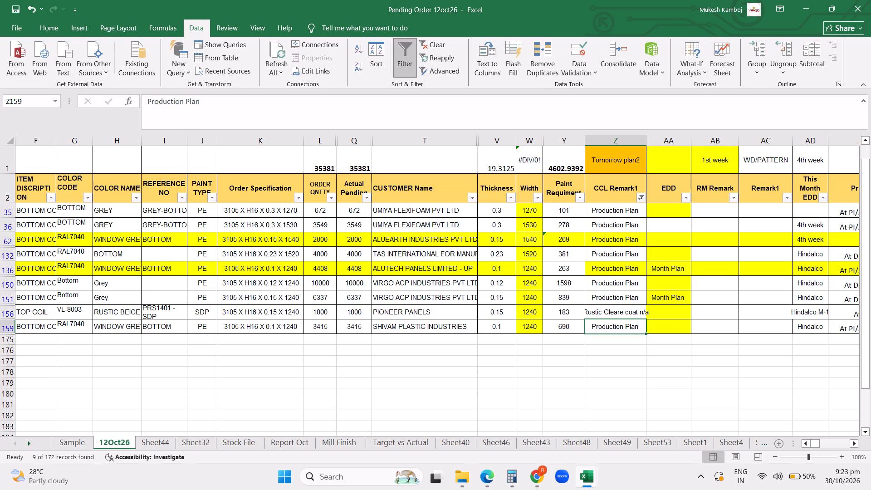
Open the CCL Remark1 filter choices and bring the statuses around "Production Plan" into reach.
{"action": "left_click", "coordinate": [645, 193]}
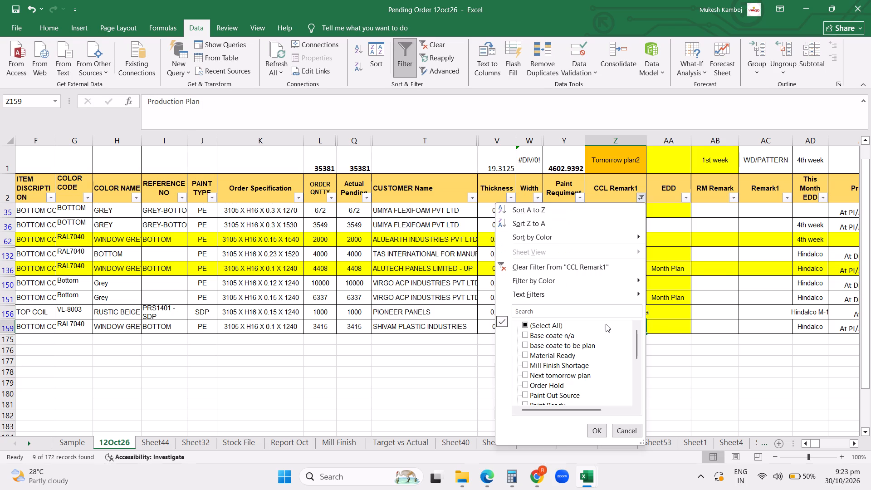
{"action": "left_click_drag", "start_coordinate": [635, 340], "coordinate": [635, 362]}
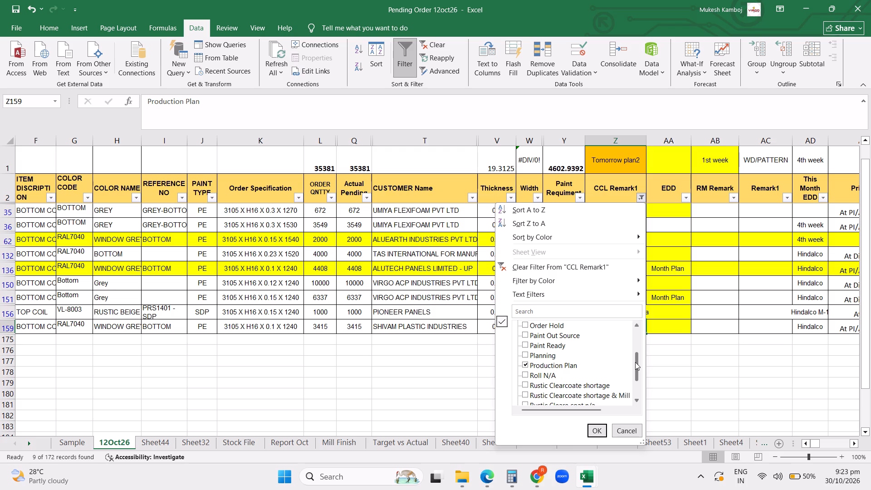
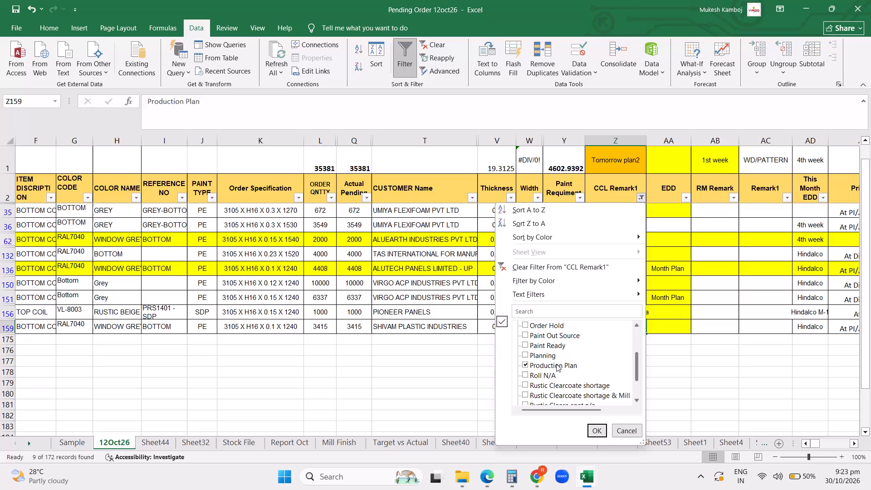
Change the CCL Remark1 filter from "Production Plan" to show only "Roll N/A" orders.
{"action": "left_click", "coordinate": [556, 364]}
{"action": "left_click", "coordinate": [543, 376]}
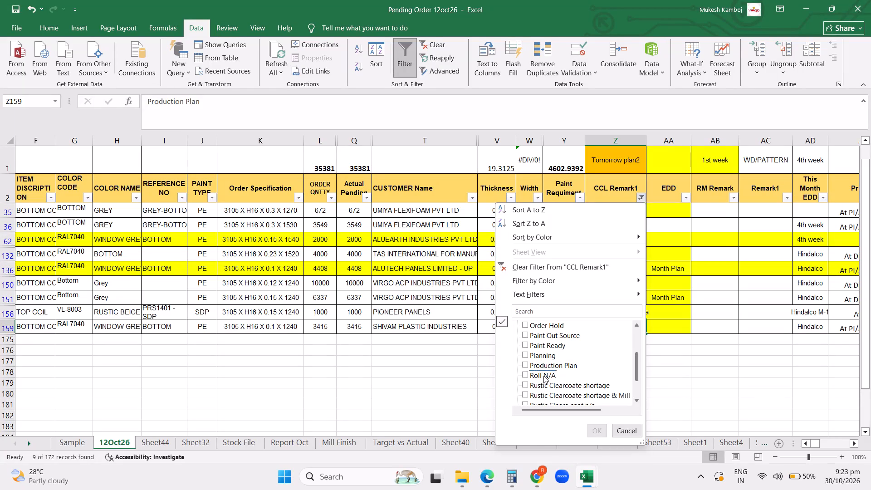
{"action": "left_click", "coordinate": [588, 426]}
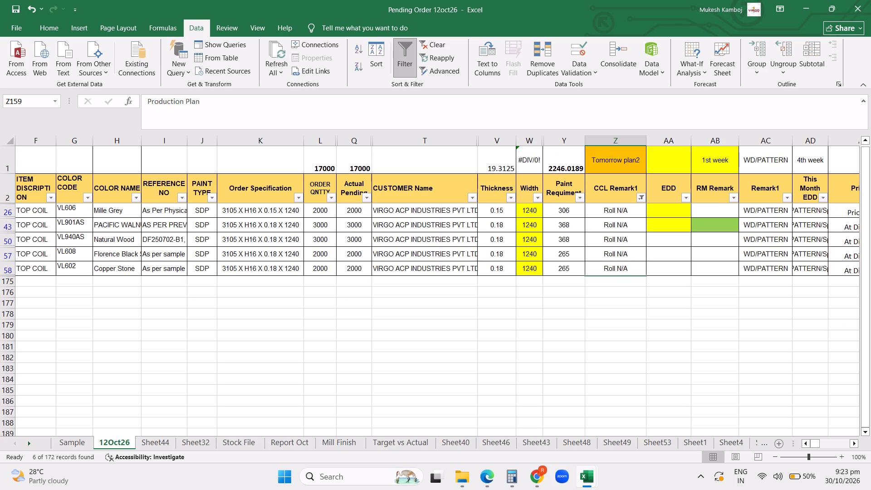
Change the CCL Remark1 filter to show only "Rustic Clearcoate shortage" and "Rustic Cleare coat n/a" orders.
{"action": "left_click", "coordinate": [641, 193]}
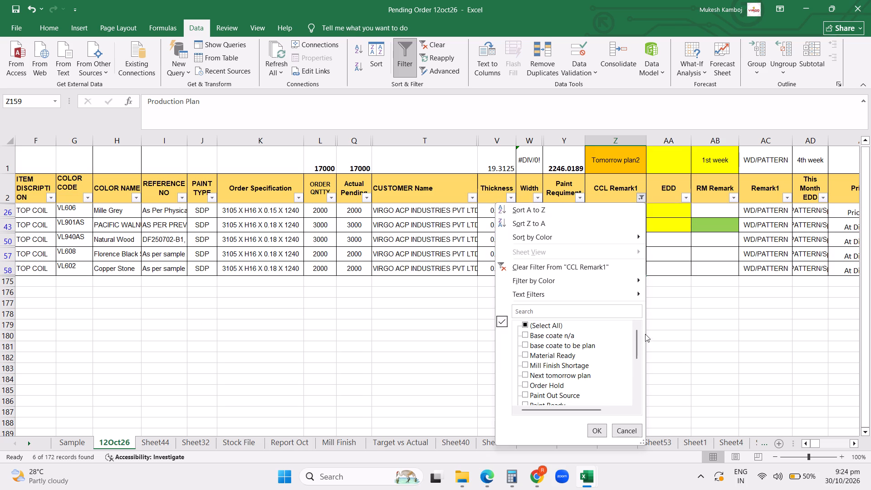
{"action": "left_click_drag", "start_coordinate": [635, 339], "coordinate": [635, 360]}
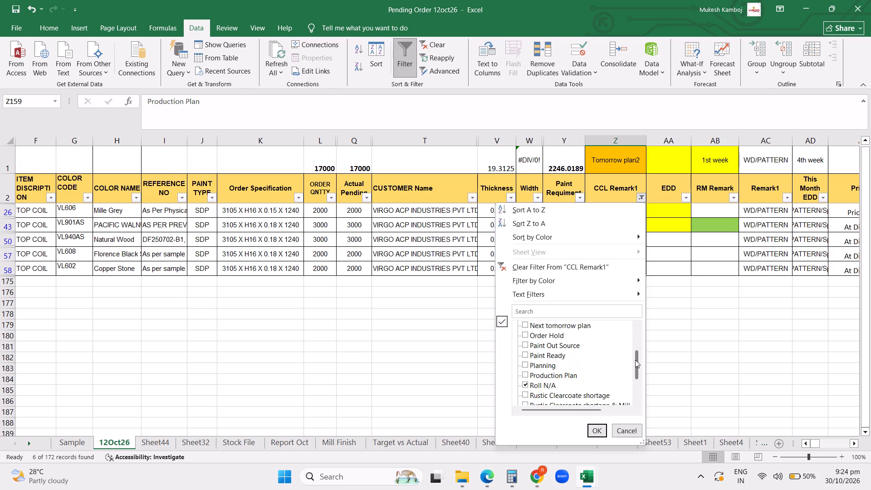
{"action": "left_click_drag", "start_coordinate": [635, 360], "coordinate": [635, 362]}
{"action": "left_click", "coordinate": [552, 376]}
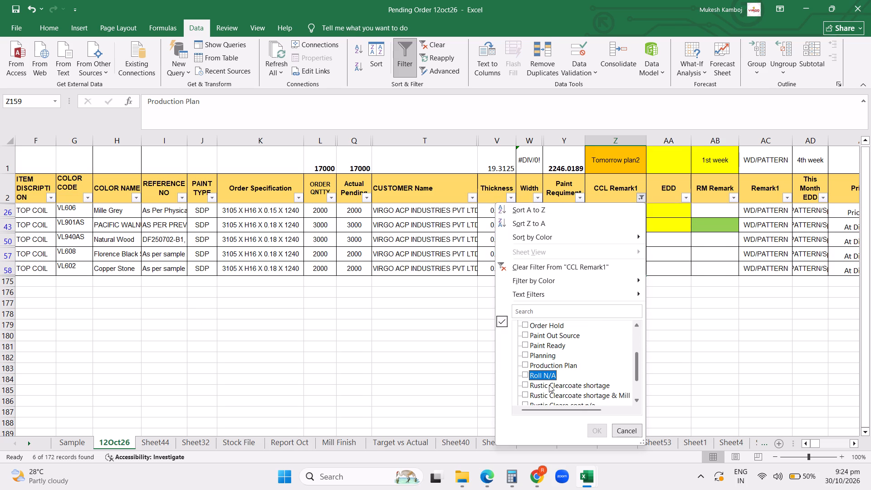
{"action": "left_click", "coordinate": [549, 385]}
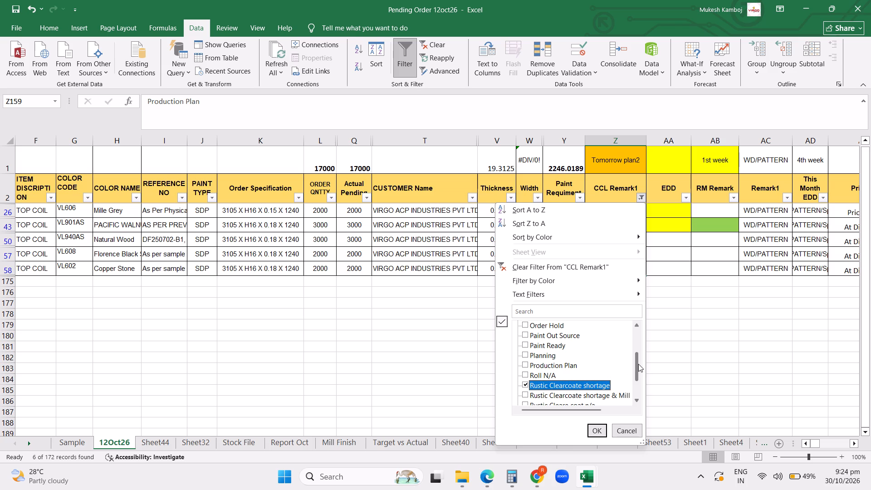
{"action": "left_click_drag", "start_coordinate": [638, 364], "coordinate": [636, 374]}
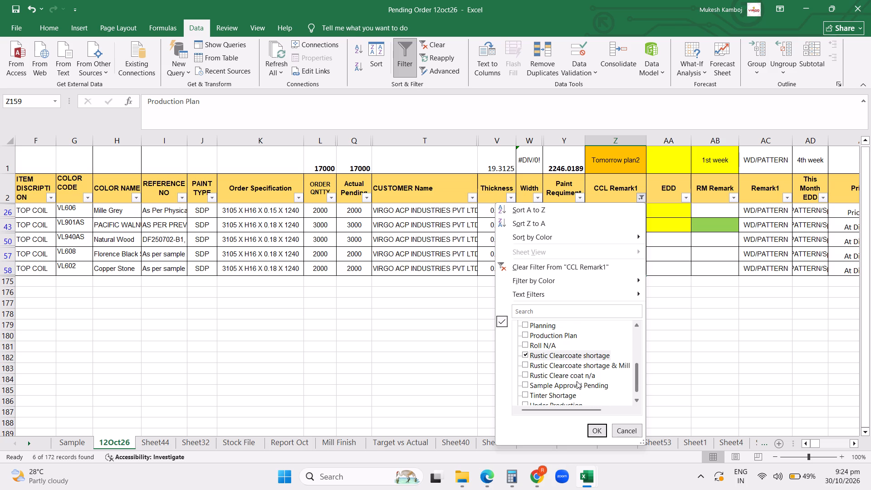
{"action": "left_click", "coordinate": [564, 377]}
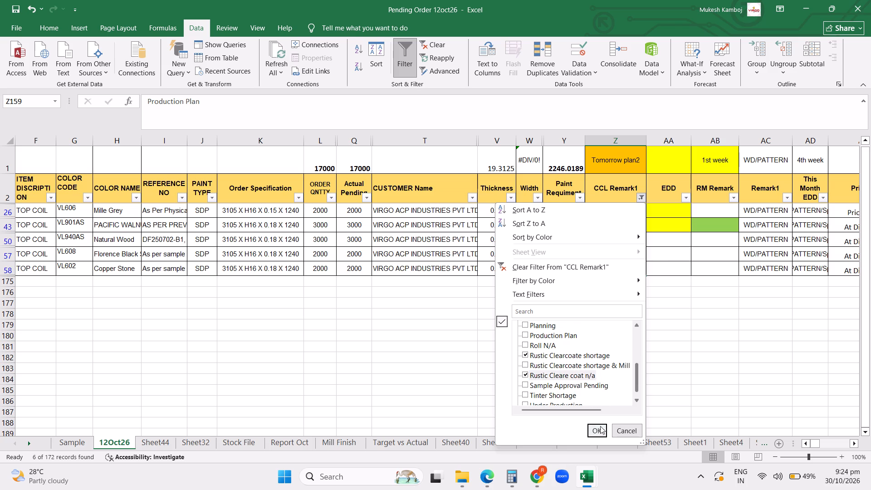
{"action": "left_click", "coordinate": [598, 429]}
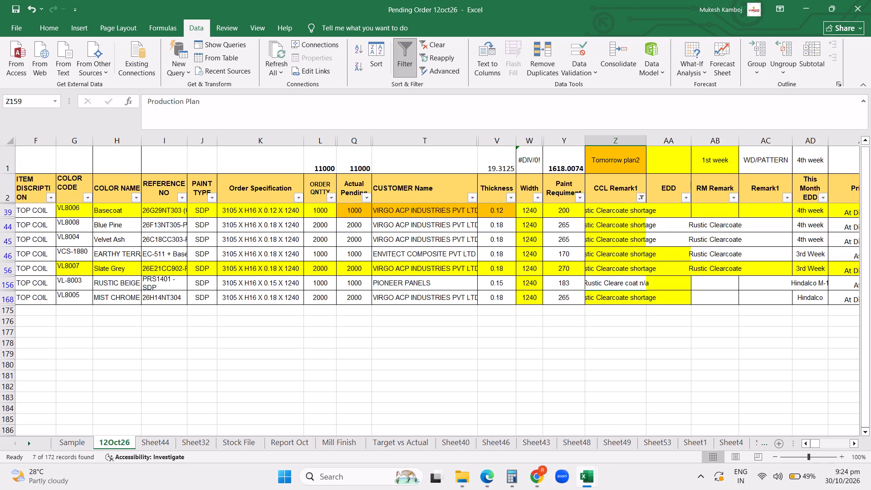
Copy the "Rustic Clearcoate shortage" remark from the Slate Grey order onto the PIONEER PANELS rustic beige order's CCL Remark1.
{"action": "left_click", "coordinate": [615, 270]}
{"action": "key", "text": "ctrl+c"}
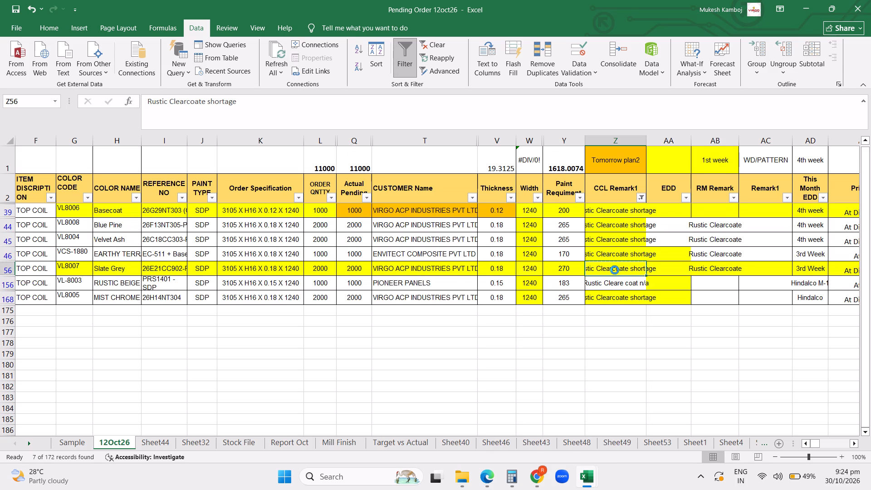
{"action": "key", "text": "Down"}
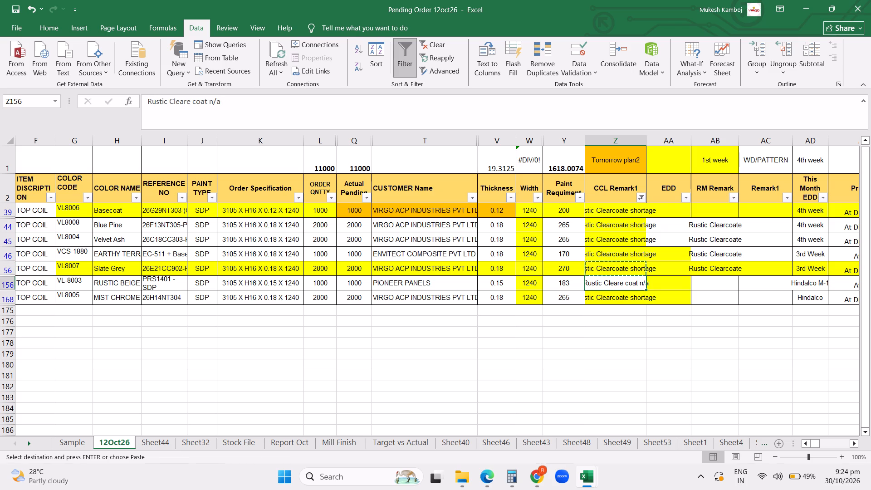
{"action": "key", "text": "Return"}
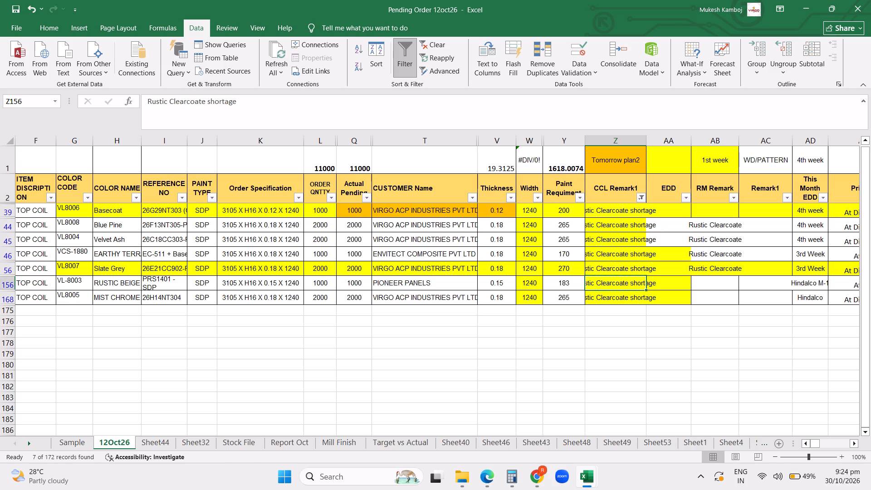
Change the CCL Remark1 filter to show only "Sample Approval Pending" orders.
{"action": "left_click", "coordinate": [643, 198]}
{"action": "left_click_drag", "start_coordinate": [636, 347], "coordinate": [636, 352]}
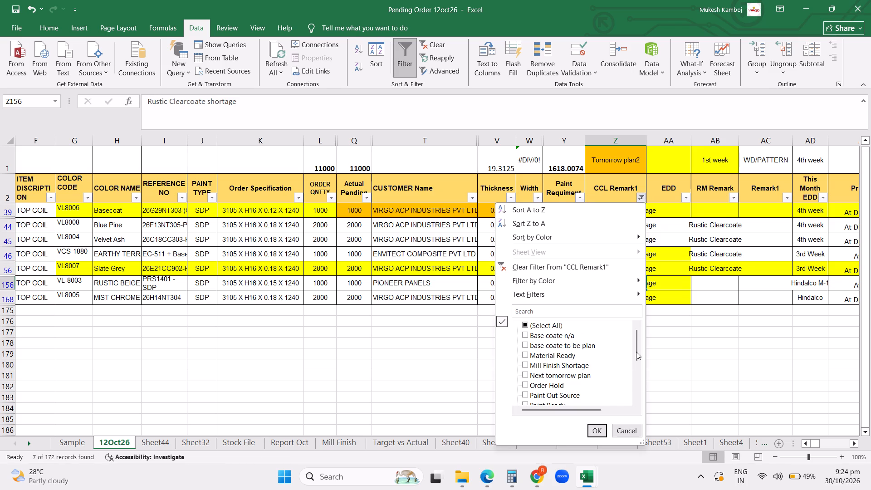
{"action": "left_click_drag", "start_coordinate": [636, 352], "coordinate": [637, 381]}
{"action": "left_click", "coordinate": [540, 353]}
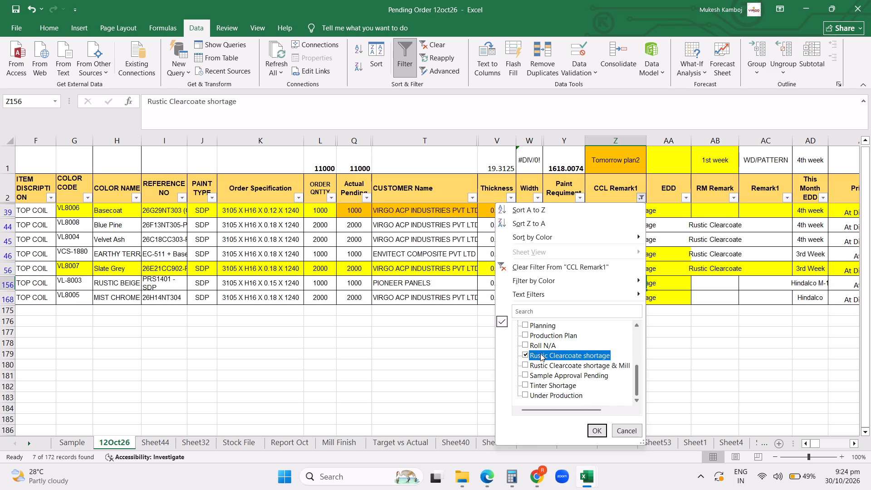
{"action": "left_click", "coordinate": [540, 376]}
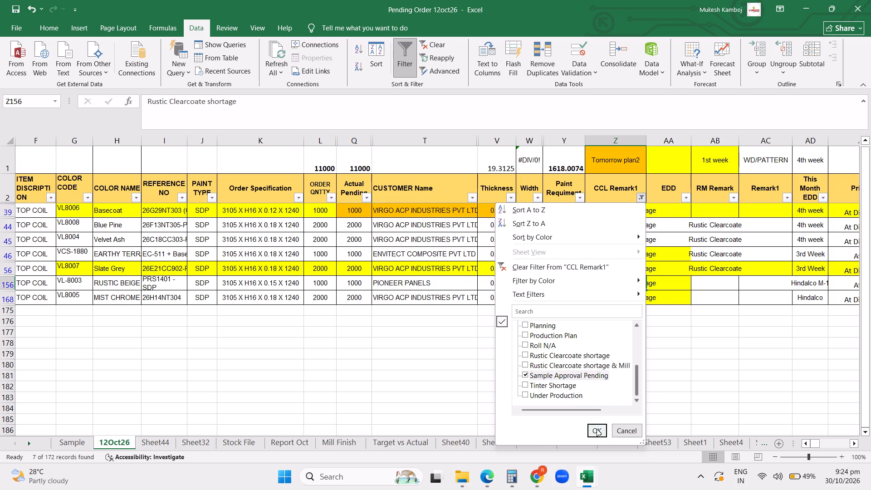
{"action": "left_click", "coordinate": [597, 429]}
Look through the whole list of "Sample Approval Pending" orders, checking customers, colors and paint requirement.
{"action": "left_click", "coordinate": [575, 350]}
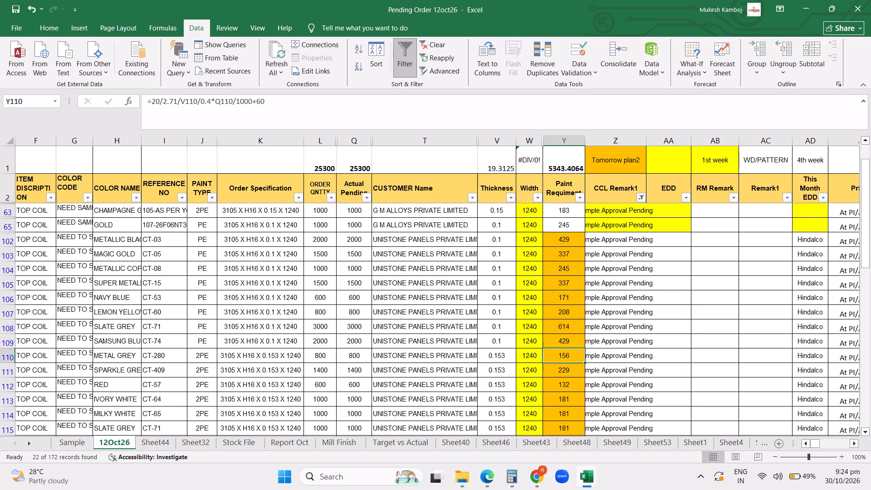
{"action": "key", "text": "Down"}
{"action": "key", "text": "Down"}
{"action": "key", "text": "Down"}
{"action": "key", "text": "Down"}
{"action": "key", "text": "Down"}
{"action": "key", "text": "Down"}
{"action": "key", "text": "Down"}
{"action": "key", "text": "Down"}
{"action": "key", "text": "Down"}
{"action": "key", "text": "Down"}
{"action": "key", "text": "Down"}
{"action": "key", "text": "Down"}
{"action": "key", "text": "Down"}
{"action": "key", "text": "Down"}
{"action": "key", "text": "Down"}
{"action": "key", "text": "Down"}
{"action": "key", "text": "Down"}
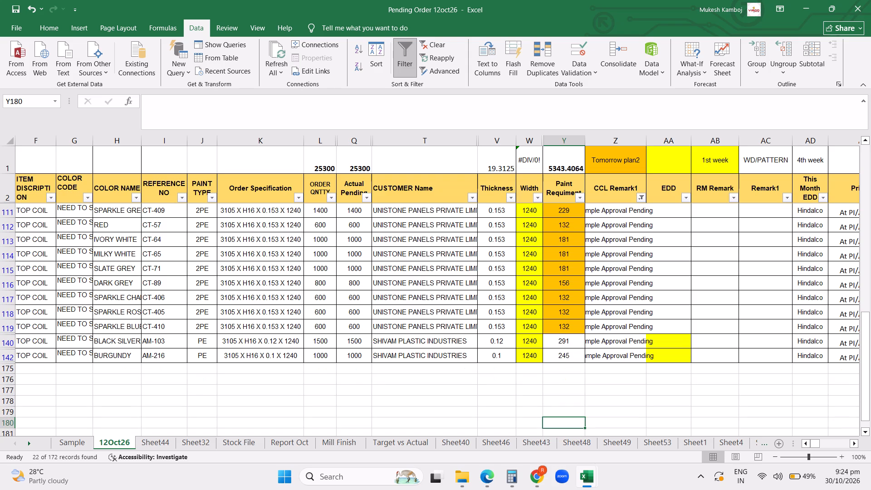
{"action": "key", "text": "Up"}
{"action": "key", "text": "Up"}
{"action": "key", "text": "Up"}
{"action": "key", "text": "Up"}
{"action": "key", "text": "Up"}
{"action": "key", "text": "Up"}
{"action": "key", "text": "Up"}
{"action": "key", "text": "Up"}
{"action": "key", "text": "Up"}
{"action": "key", "text": "Up"}
{"action": "key", "text": "Up"}
{"action": "key", "text": "Up"}
{"action": "key", "text": "Up"}
{"action": "key", "text": "Up"}
{"action": "key", "text": "Up"}
{"action": "key", "text": "Up"}
{"action": "key", "text": "Up"}
{"action": "key", "text": "Up"}
{"action": "key", "text": "Up"}
{"action": "key", "text": "Up"}
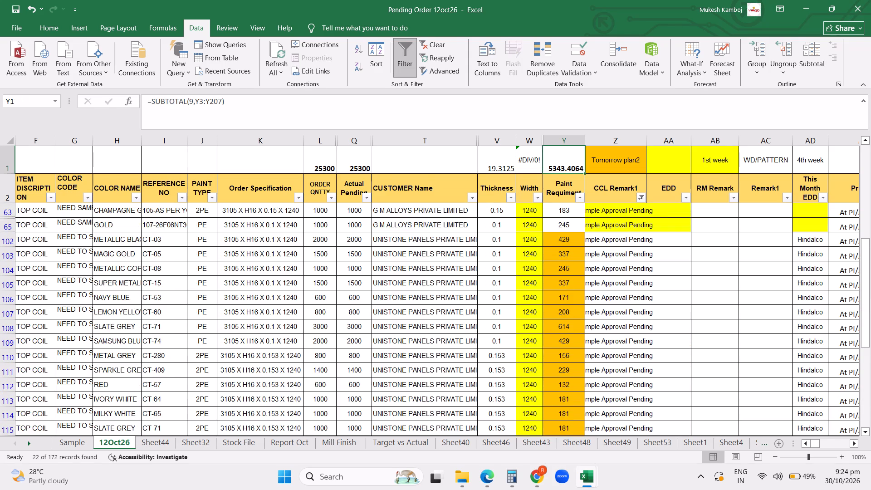
{"action": "key", "text": "Down"}
{"action": "key", "text": "Down"}
{"action": "key", "text": "Down"}
{"action": "key", "text": "Down"}
{"action": "key", "text": "Down"}
{"action": "key", "text": "Down"}
{"action": "key", "text": "Down"}
{"action": "key", "text": "Down"}
{"action": "key", "text": "Down"}
{"action": "key", "text": "Down"}
{"action": "key", "text": "Down"}
{"action": "key", "text": "Down"}
{"action": "key", "text": "Down"}
{"action": "key", "text": "Down"}
{"action": "key", "text": "Down"}
{"action": "key", "text": "Down"}
{"action": "key", "text": "Down"}
{"action": "key", "text": "Down"}
{"action": "key", "text": "Down"}
{"action": "key", "text": "Down"}
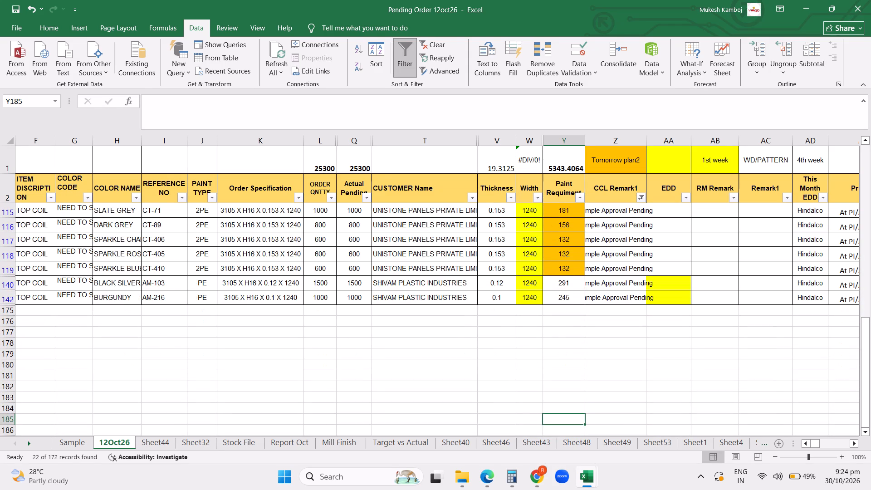
Change the CCL Remark1 filter from "Sample Approval Pending" to show only "Tinter Shortage" orders.
{"action": "left_click", "coordinate": [641, 195]}
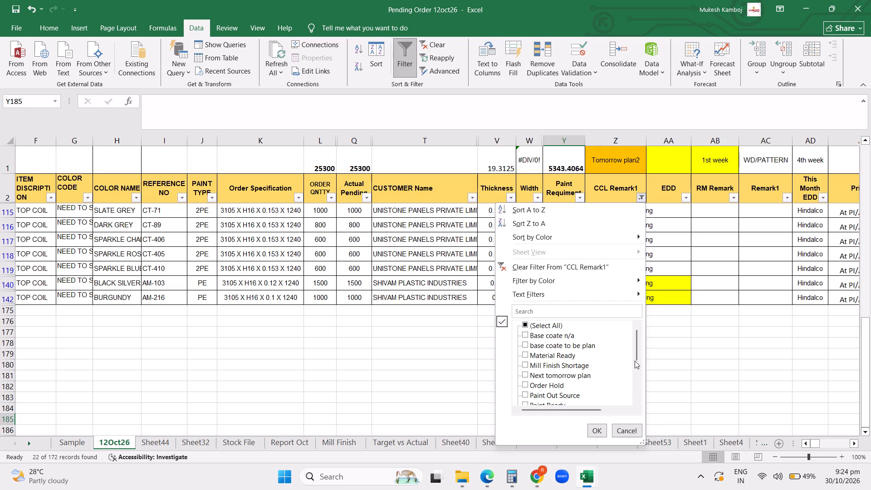
{"action": "left_click_drag", "start_coordinate": [636, 350], "coordinate": [631, 412]}
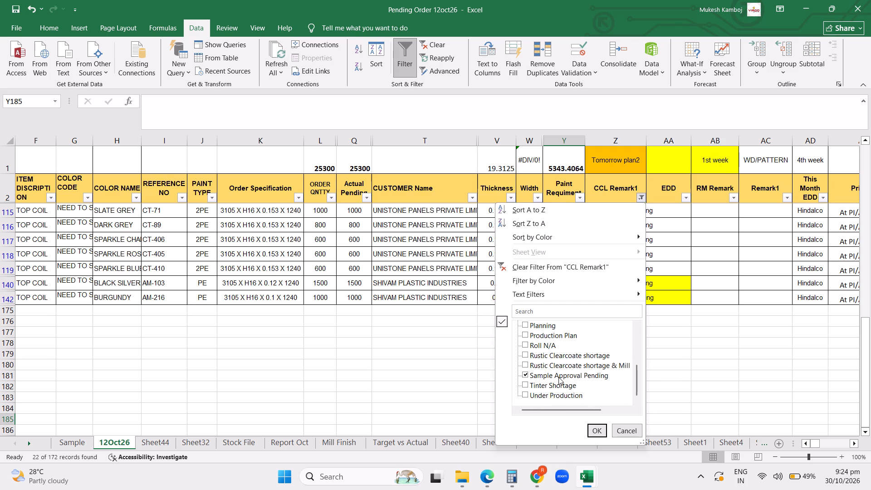
{"action": "left_click", "coordinate": [534, 380]}
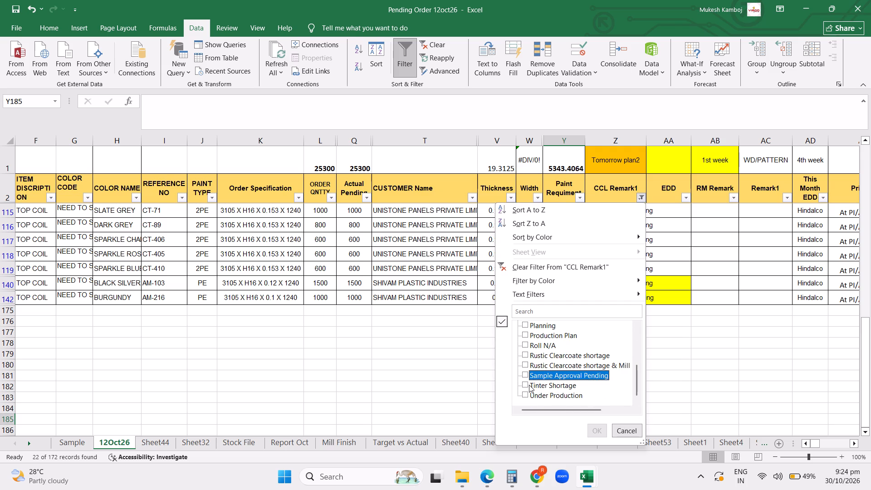
{"action": "left_click", "coordinate": [529, 385]}
{"action": "left_click", "coordinate": [593, 429]}
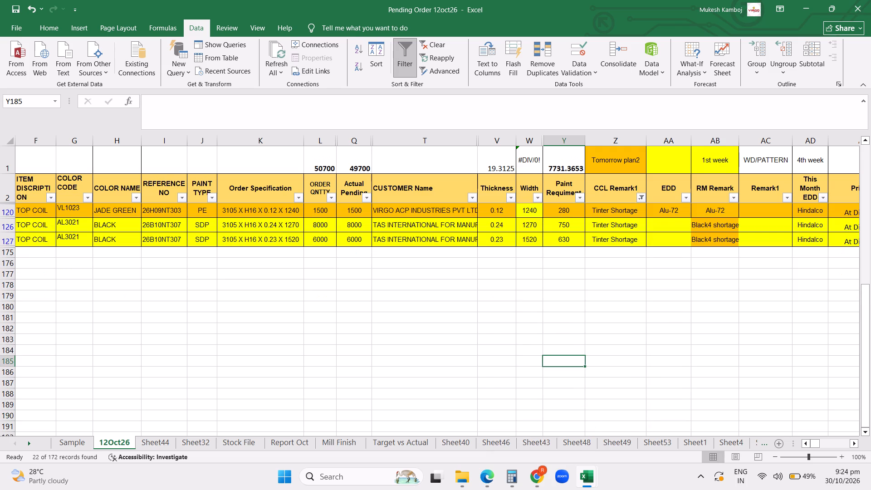
Look over the "Tinter Shortage" orders from the end of the list back up to the first one.
{"action": "key", "text": "Up"}
{"action": "key", "text": "Up"}
{"action": "key", "text": "Up"}
{"action": "key", "text": "Up"}
{"action": "key", "text": "Up"}
{"action": "key", "text": "Up"}
{"action": "key", "text": "Up"}
{"action": "key", "text": "Up"}
{"action": "key", "text": "Up"}
{"action": "key", "text": "Up"}
{"action": "key", "text": "Up"}
{"action": "key", "text": "Up"}
{"action": "key", "text": "Up"}
{"action": "key", "text": "Up"}
{"action": "key", "text": "Up"}
{"action": "key", "text": "Up"}
{"action": "key", "text": "Up"}
{"action": "key", "text": "Up"}
{"action": "key", "text": "Up"}
{"action": "key", "text": "Up"}
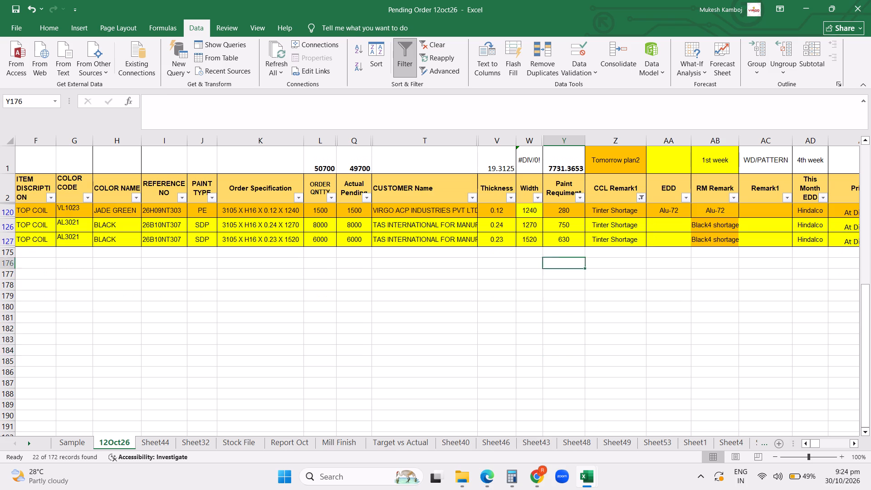
{"action": "key", "text": "Up"}
{"action": "key", "text": "Up"}
{"action": "key", "text": "Up"}
{"action": "key", "text": "Up"}
{"action": "key", "text": "Up"}
{"action": "key", "text": "Up"}
{"action": "key", "text": "Up"}
{"action": "key", "text": "Up"}
{"action": "key", "text": "Up"}
{"action": "key", "text": "Up"}
{"action": "key", "text": "Up"}
{"action": "key", "text": "Up"}
{"action": "key", "text": "Up"}
{"action": "key", "text": "Up"}
{"action": "key", "text": "Up"}
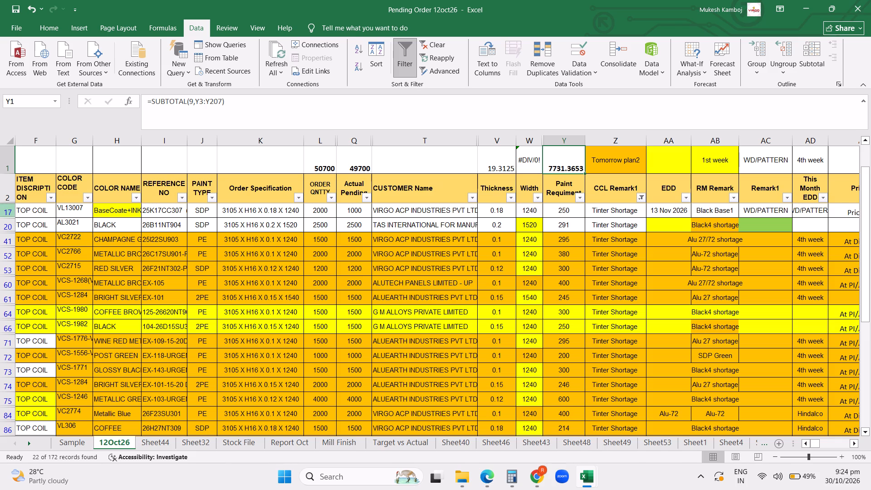
Fill the rows of the first two "Tinter Shortage" orders, VL13007 and AL3021 (rows 17 and 20), with standard orange.
{"action": "left_click_drag", "start_coordinate": [11, 212], "coordinate": [10, 219]}
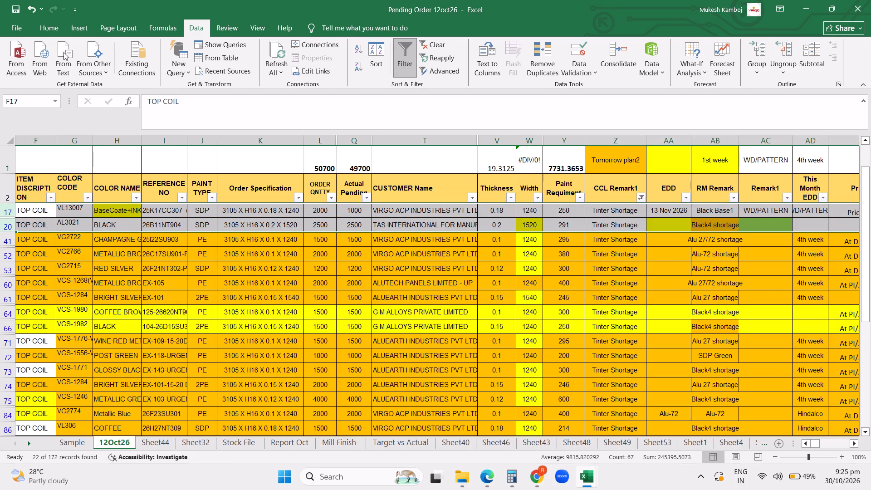
{"action": "left_click", "coordinate": [50, 27]}
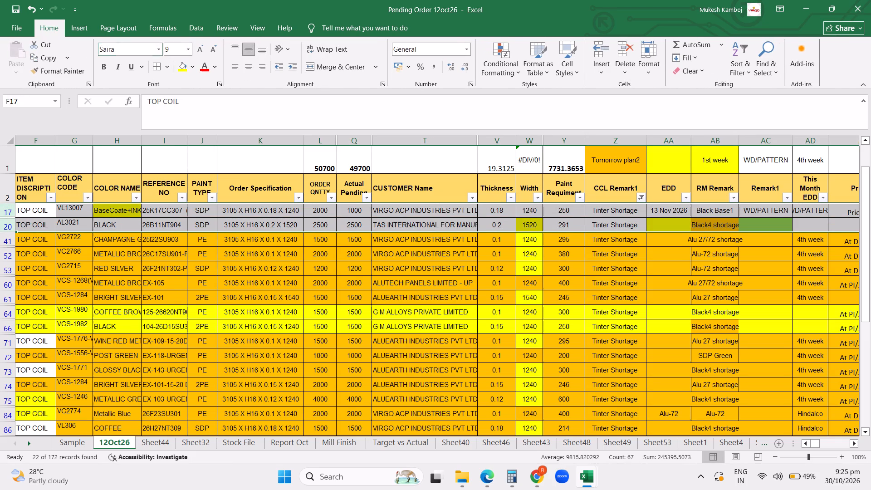
{"action": "left_click", "coordinate": [183, 70]}
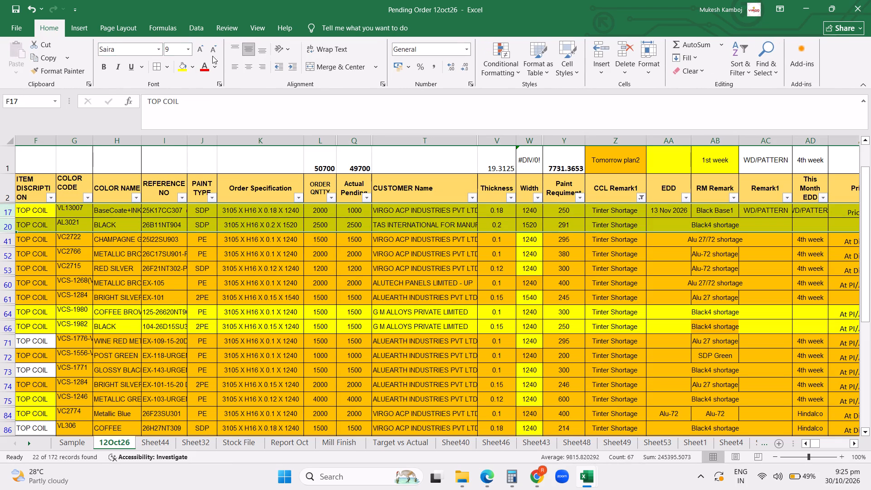
{"action": "left_click", "coordinate": [195, 69]}
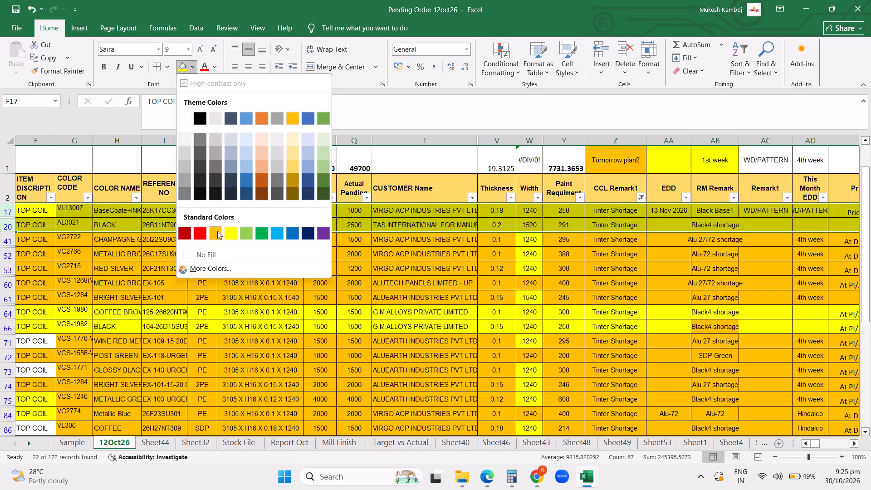
{"action": "left_click", "coordinate": [215, 230]}
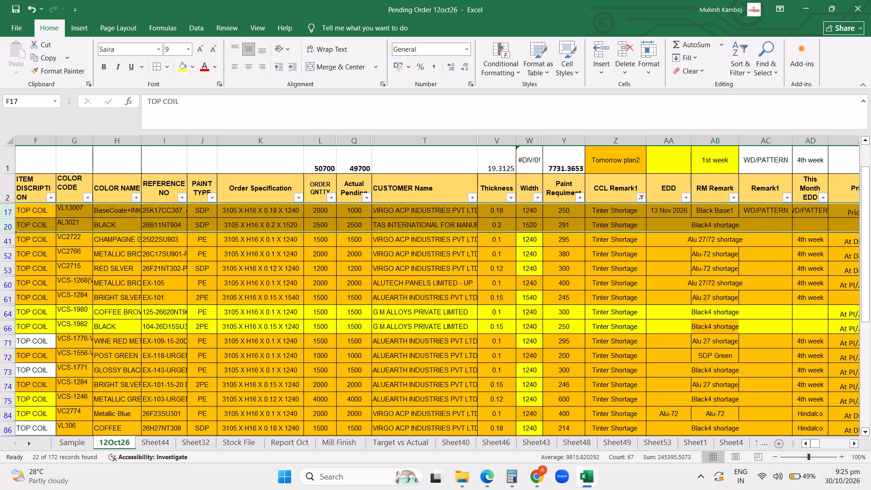
Fill the two G M ALLOYS order rows, VCS-1980 and VCS-1982 (rows 64 and 66), with the same orange.
{"action": "left_click_drag", "start_coordinate": [11, 312], "coordinate": [12, 322]}
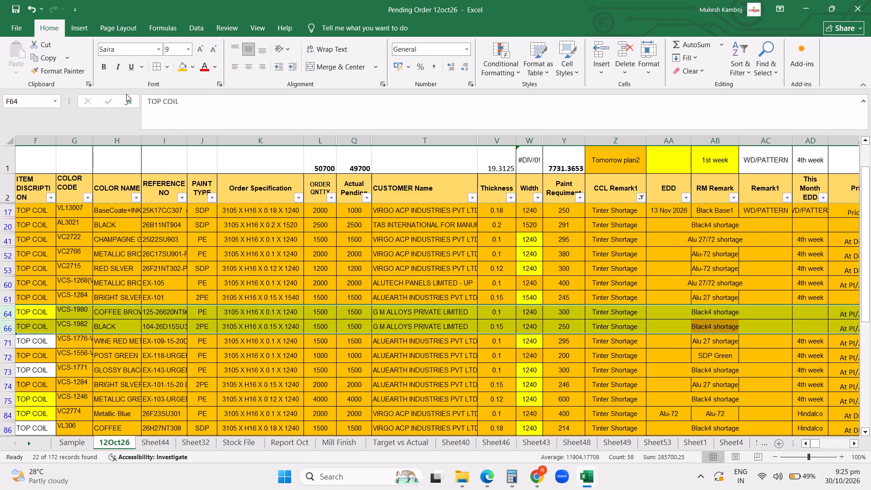
{"action": "left_click", "coordinate": [181, 67]}
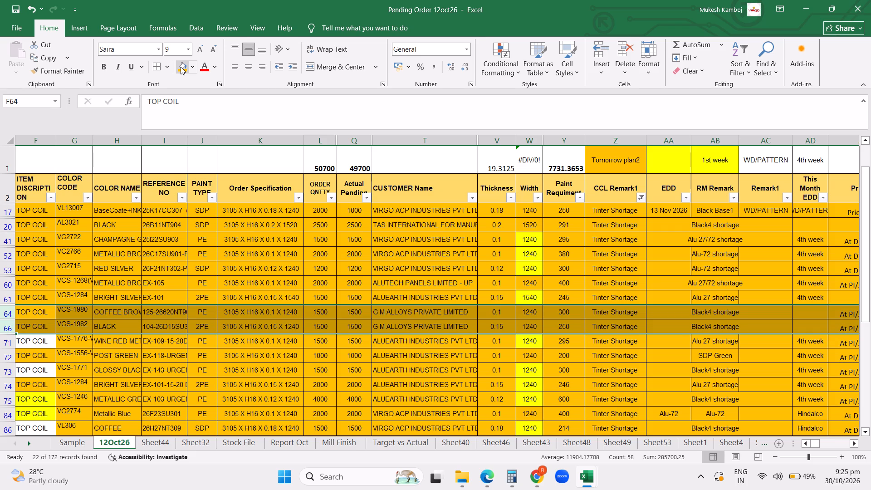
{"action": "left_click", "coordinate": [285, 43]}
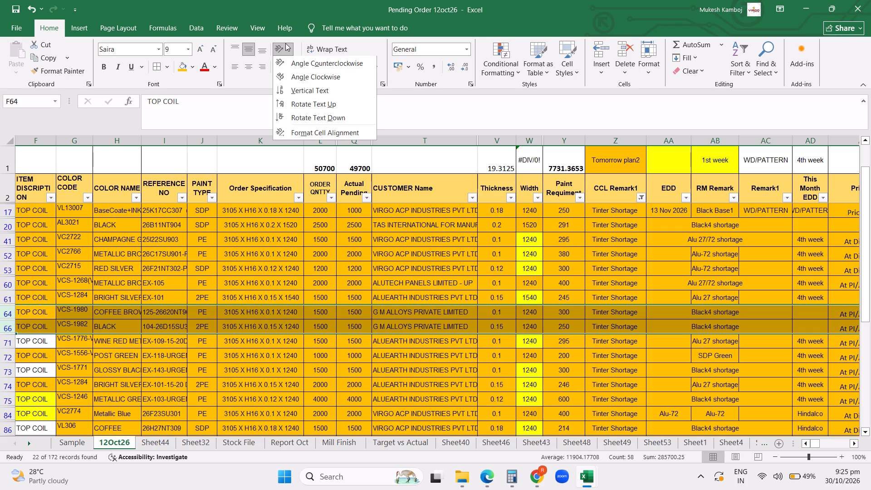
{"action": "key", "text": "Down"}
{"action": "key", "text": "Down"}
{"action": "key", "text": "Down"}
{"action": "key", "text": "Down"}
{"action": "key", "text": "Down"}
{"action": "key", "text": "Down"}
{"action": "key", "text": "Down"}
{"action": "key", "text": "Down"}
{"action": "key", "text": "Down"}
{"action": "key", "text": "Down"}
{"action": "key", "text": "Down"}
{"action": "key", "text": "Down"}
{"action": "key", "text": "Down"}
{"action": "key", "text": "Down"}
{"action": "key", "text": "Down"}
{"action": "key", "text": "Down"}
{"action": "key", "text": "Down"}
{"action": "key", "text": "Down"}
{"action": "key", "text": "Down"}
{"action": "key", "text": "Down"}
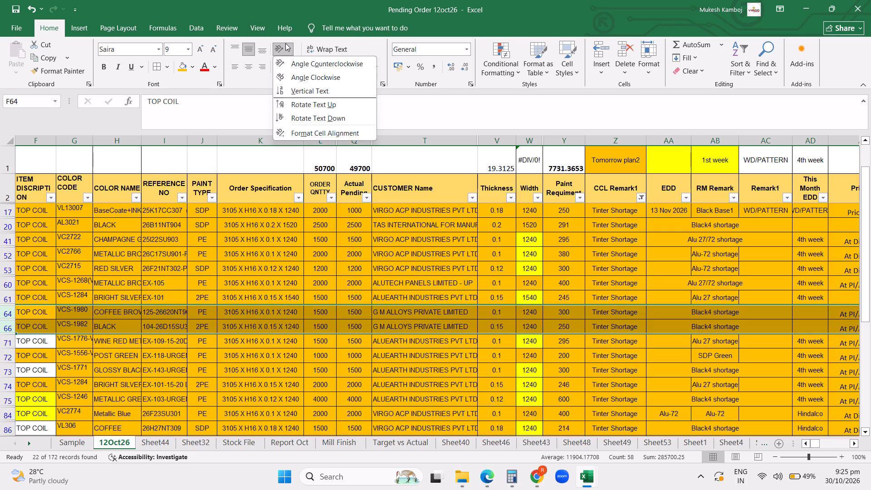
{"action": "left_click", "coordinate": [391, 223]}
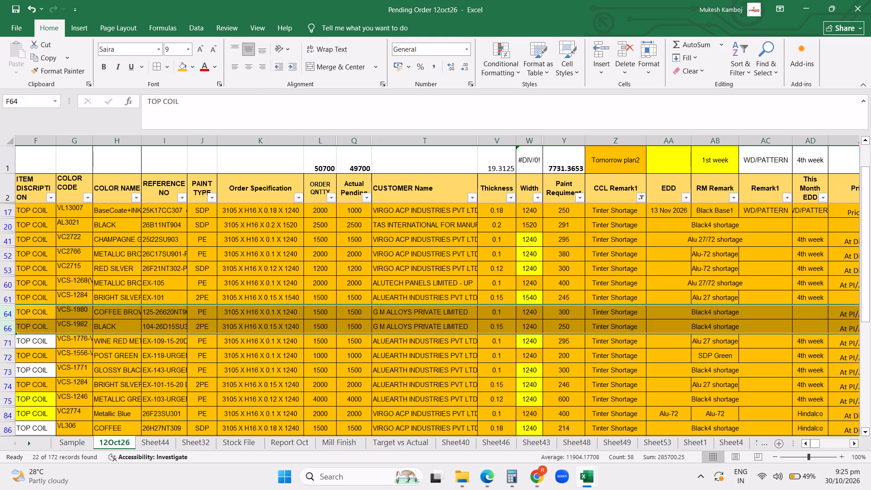
Fill the last two "Tinter Shortage" rows, the AL3021 BLACK orders for TAS International (rows 126 and 127), with the same orange.
{"action": "key", "text": "Down"}
{"action": "key", "text": "Down"}
{"action": "key", "text": "Down"}
{"action": "key", "text": "Down"}
{"action": "key", "text": "Down"}
{"action": "key", "text": "Down"}
{"action": "key", "text": "Down"}
{"action": "key", "text": "Down"}
{"action": "key", "text": "Down"}
{"action": "key", "text": "Down"}
{"action": "key", "text": "Down"}
{"action": "key", "text": "Down"}
{"action": "key", "text": "Down"}
{"action": "key", "text": "Down"}
{"action": "key", "text": "Down"}
{"action": "key", "text": "Down"}
{"action": "key", "text": "Down"}
{"action": "key", "text": "Down"}
{"action": "key", "text": "Down"}
{"action": "key", "text": "Down"}
{"action": "key", "text": "Down"}
{"action": "key", "text": "Down"}
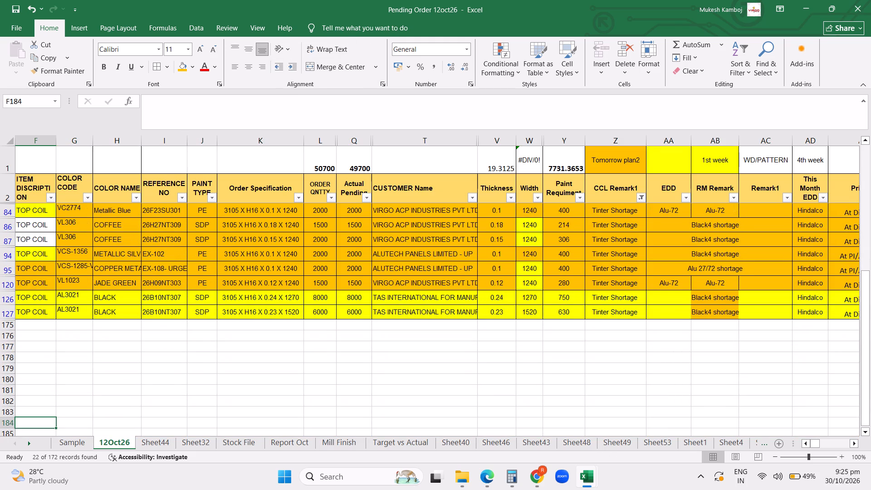
{"action": "left_click_drag", "start_coordinate": [7, 298], "coordinate": [16, 306]}
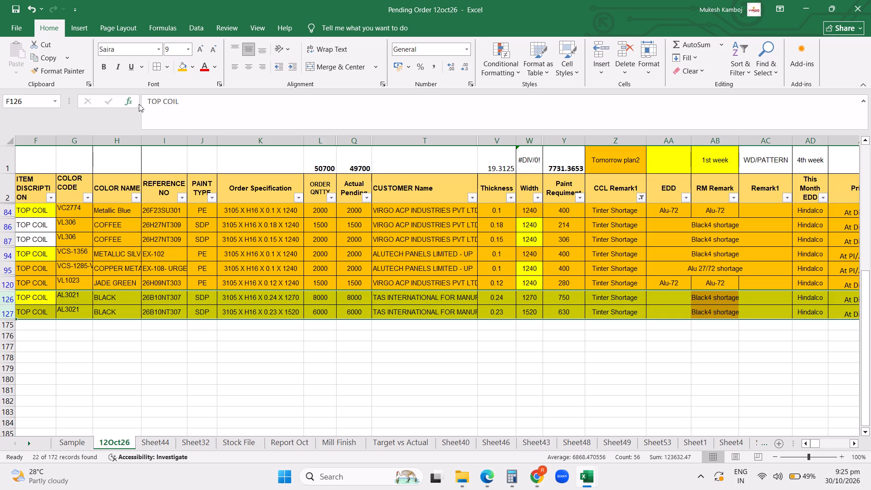
{"action": "left_click", "coordinate": [181, 70]}
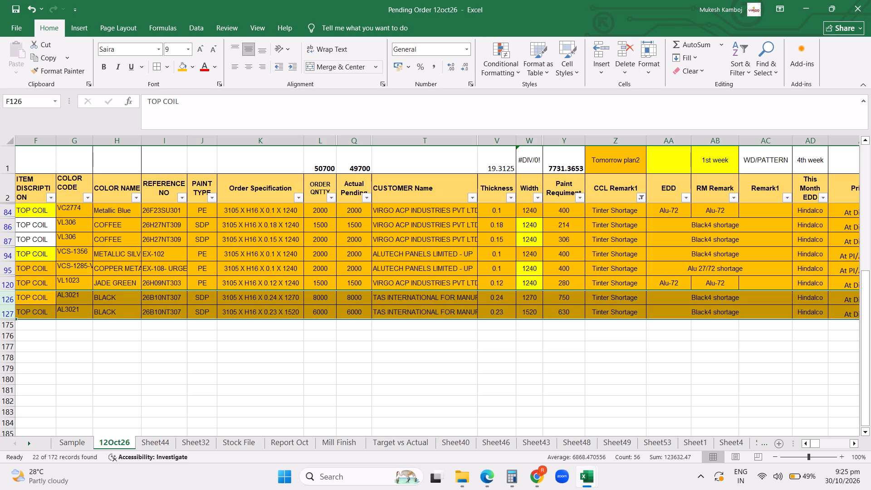
Change the CCL Remark1 filter from "Tinter Shortage" to show only "Under Production" orders.
{"action": "left_click", "coordinate": [640, 194]}
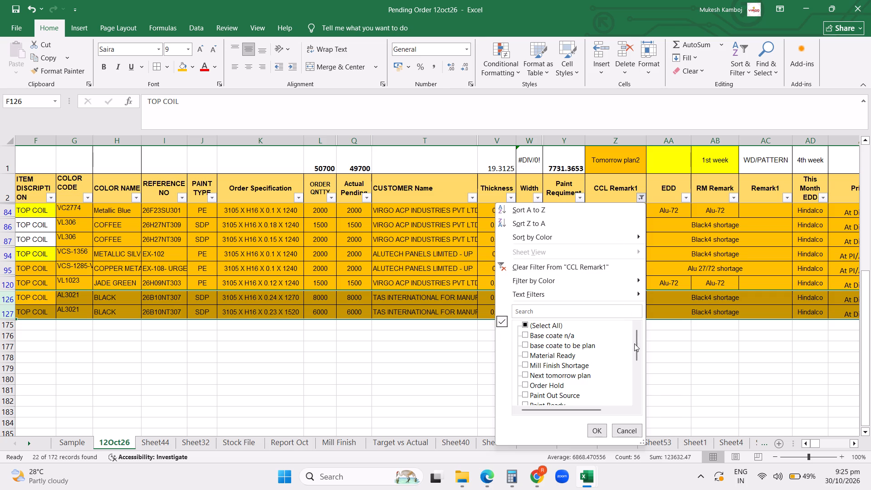
{"action": "left_click_drag", "start_coordinate": [634, 343], "coordinate": [642, 383]}
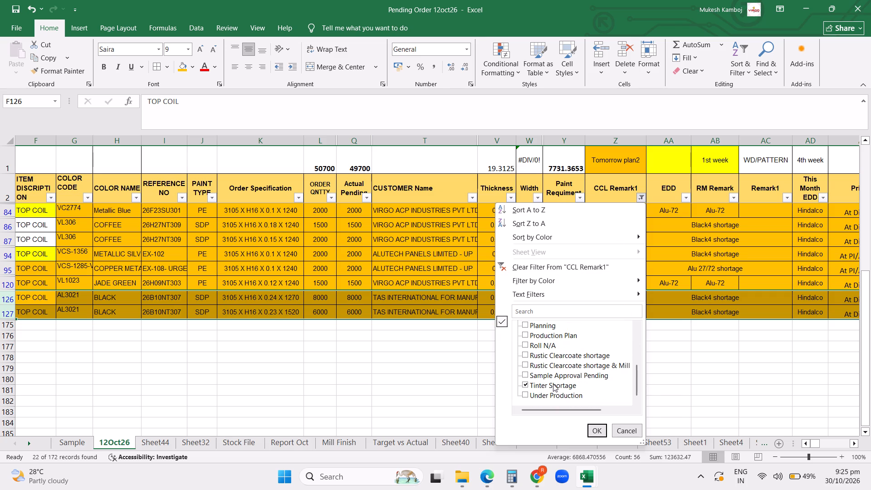
{"action": "left_click", "coordinate": [553, 384]}
{"action": "left_click", "coordinate": [545, 395]}
{"action": "left_click", "coordinate": [591, 431]}
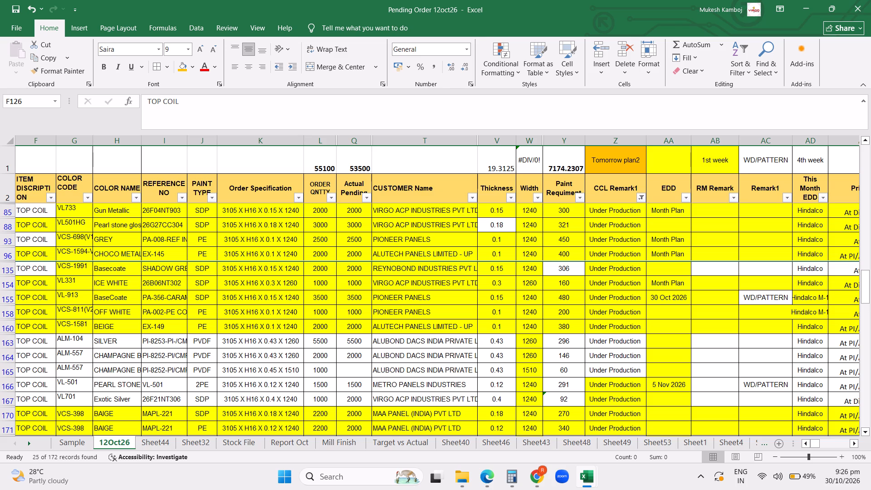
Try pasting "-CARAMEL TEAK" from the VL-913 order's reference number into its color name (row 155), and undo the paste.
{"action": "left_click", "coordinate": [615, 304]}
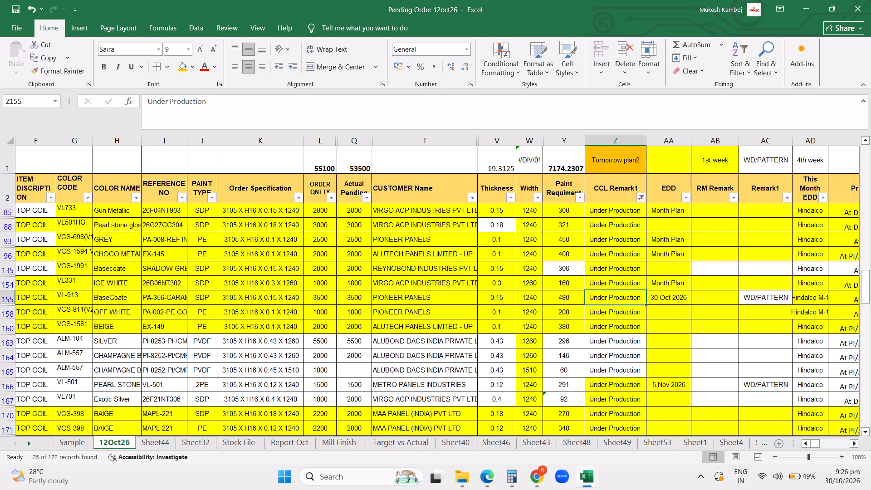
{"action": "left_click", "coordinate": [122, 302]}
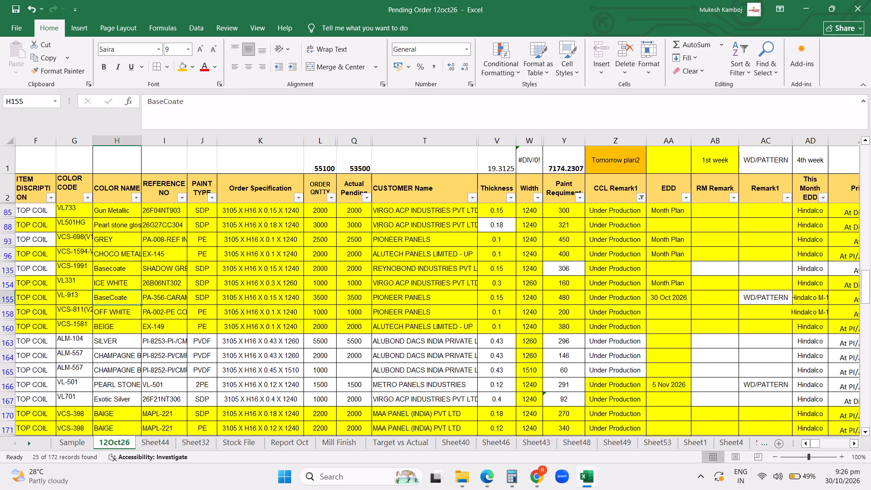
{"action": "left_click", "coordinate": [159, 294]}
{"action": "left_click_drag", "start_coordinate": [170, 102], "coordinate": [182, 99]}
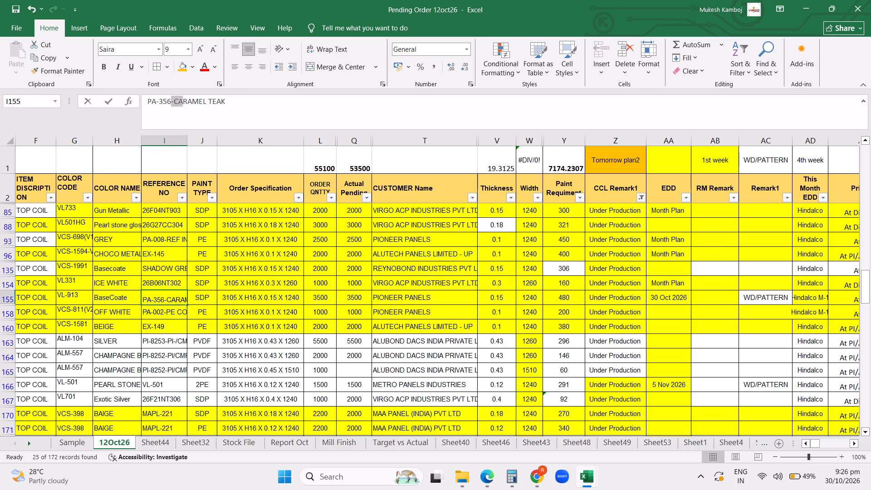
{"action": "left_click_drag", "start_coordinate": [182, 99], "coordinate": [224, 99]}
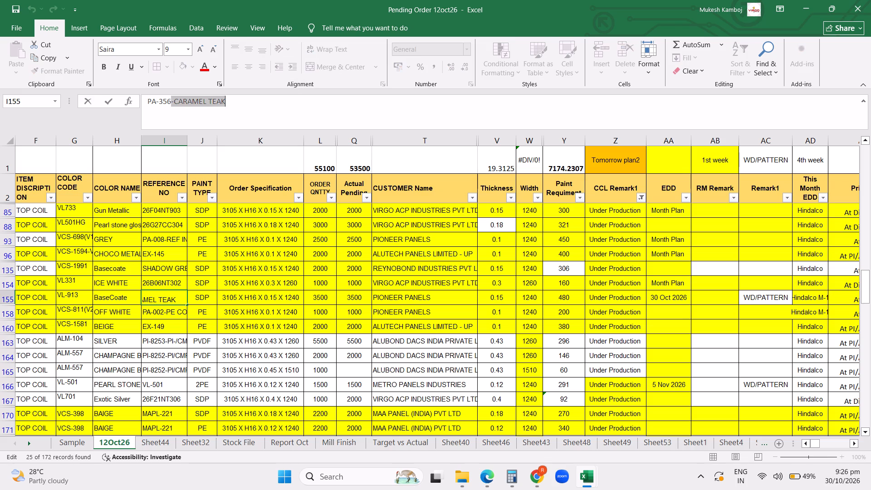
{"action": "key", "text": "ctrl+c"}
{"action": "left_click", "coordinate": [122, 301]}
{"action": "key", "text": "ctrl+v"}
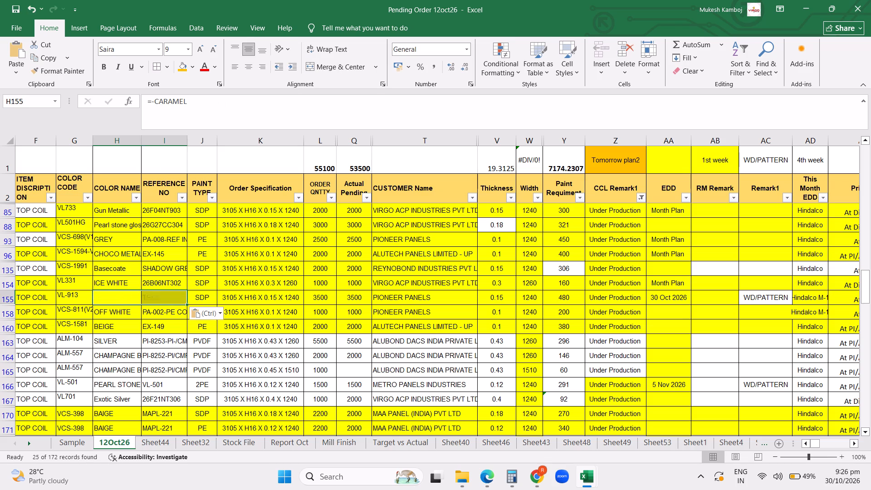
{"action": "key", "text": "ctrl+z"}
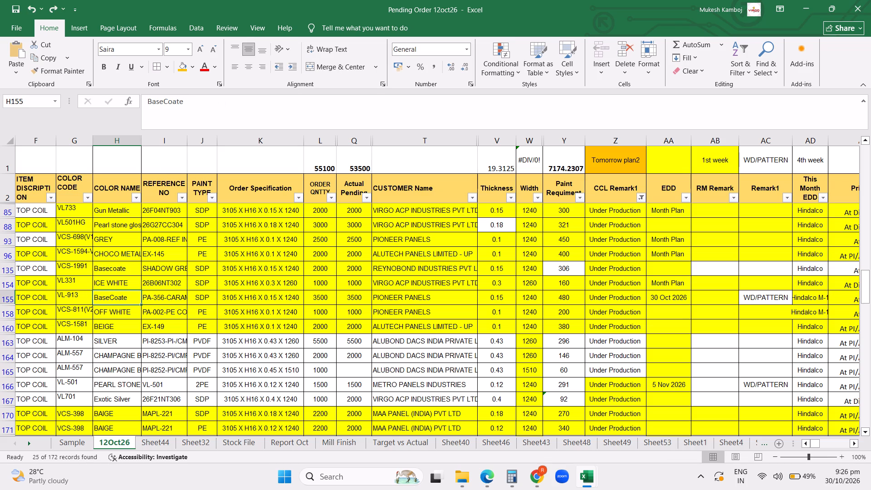
Replace the VL-913 order's color name (row 155) with its copied reference number, trimmed to "CARAMEL TEAK".
{"action": "left_click", "coordinate": [148, 301]}
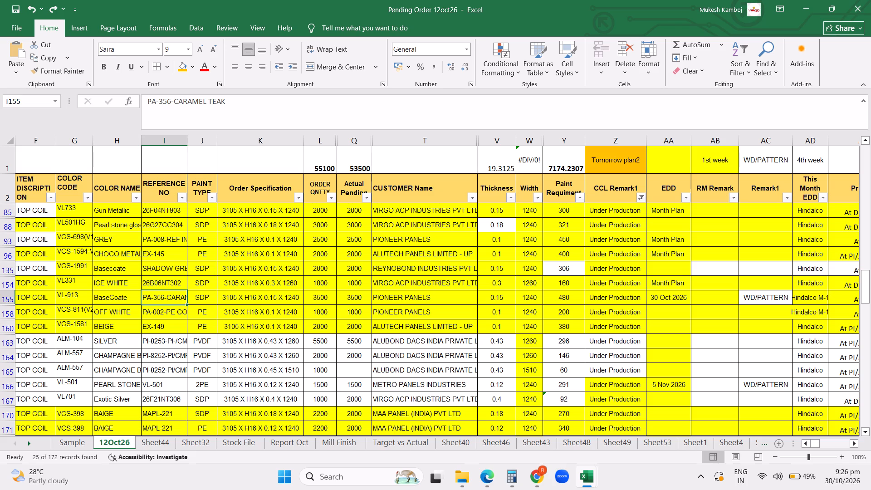
{"action": "key", "text": "ctrl+c"}
{"action": "key", "text": "Left"}
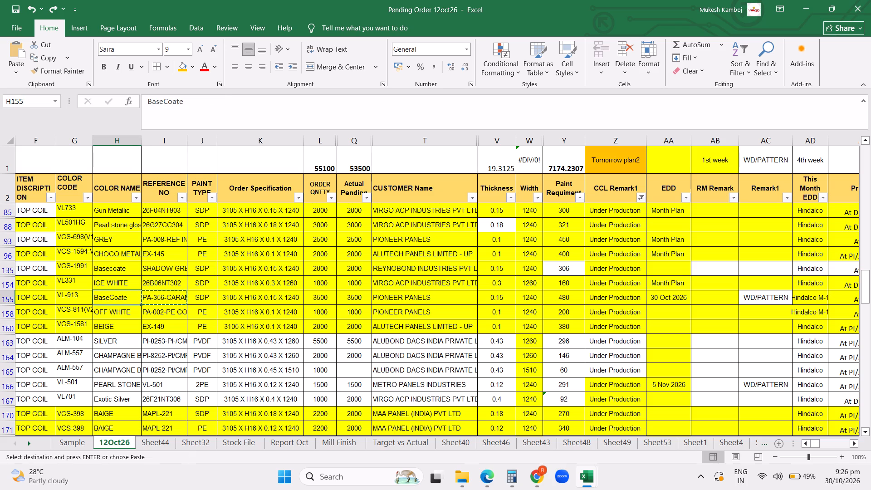
{"action": "key", "text": "Return"}
{"action": "left_click", "coordinate": [176, 103]}
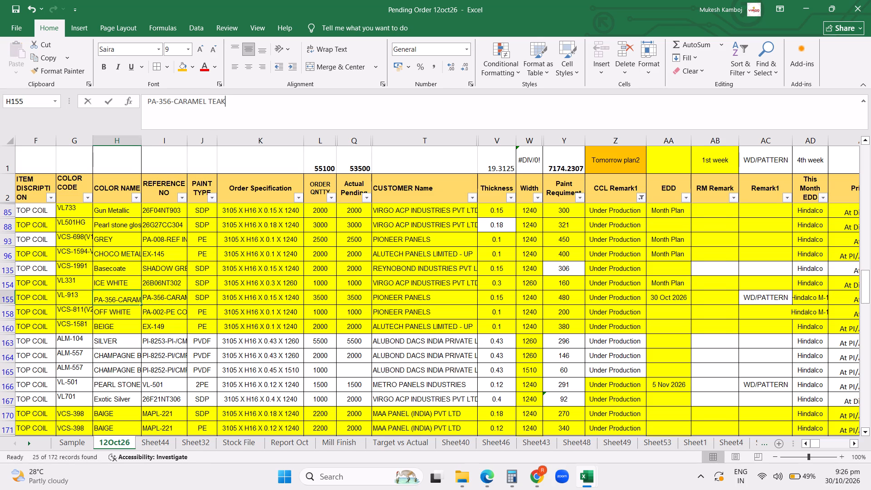
{"action": "key", "text": "Left"}
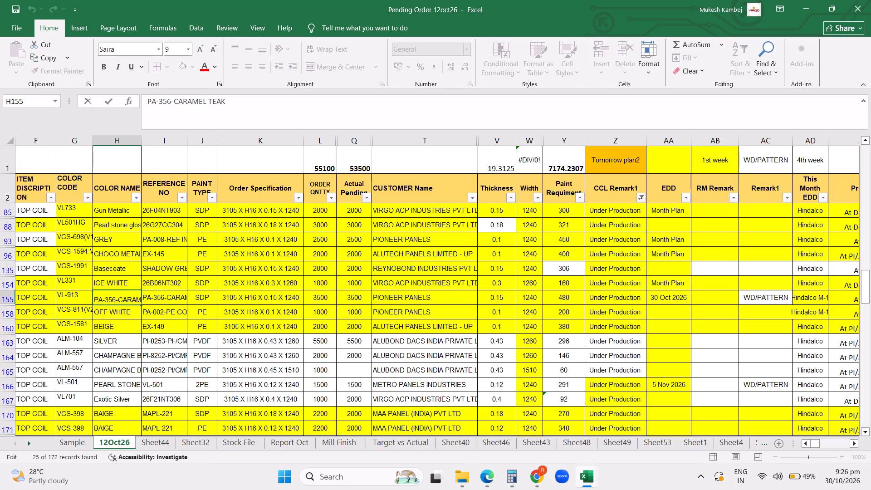
{"action": "key", "text": "BackSpace"}
{"action": "key", "text": "BackSpace"}
{"action": "key", "text": "BackSpace"}
{"action": "key", "text": "BackSpace"}
{"action": "key", "text": "BackSpace"}
{"action": "key", "text": "BackSpace"}
{"action": "key", "text": "BackSpace"}
{"action": "key", "text": "BackSpace"}
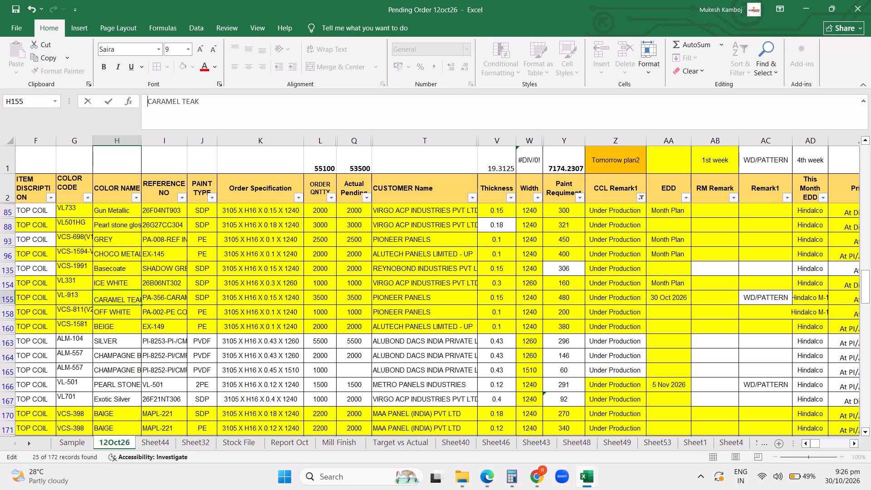
{"action": "key", "text": "Return"}
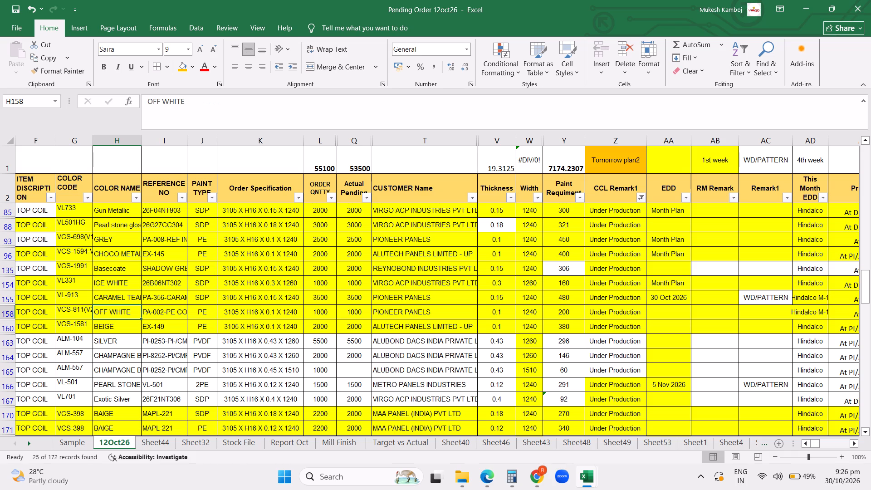
Set the order quantity of the VL701 Exotic Silver order (row 167) to 2000.
{"action": "key", "text": "Right"}
{"action": "key", "text": "Right"}
{"action": "key", "text": "Right"}
{"action": "key", "text": "Right"}
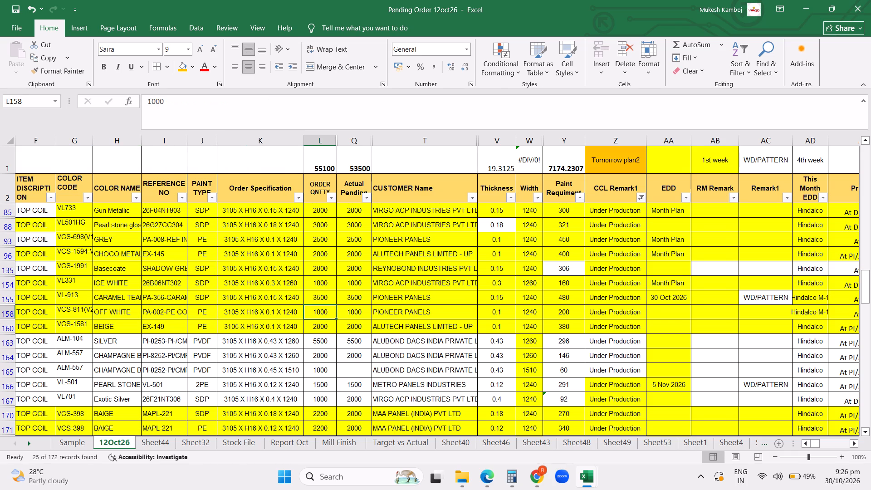
{"action": "key", "text": "Down"}
{"action": "key", "text": "Down"}
{"action": "key", "text": "Down"}
{"action": "key", "text": "Down"}
{"action": "key", "text": "Down"}
{"action": "key", "text": "Down"}
{"action": "key", "text": "Down"}
{"action": "key", "text": "Down"}
{"action": "key", "text": "Down"}
{"action": "key", "text": "Down"}
{"action": "key", "text": "Down"}
{"action": "key", "text": "Down"}
{"action": "key", "text": "Down"}
{"action": "key", "text": "Down"}
{"action": "key", "text": "Down"}
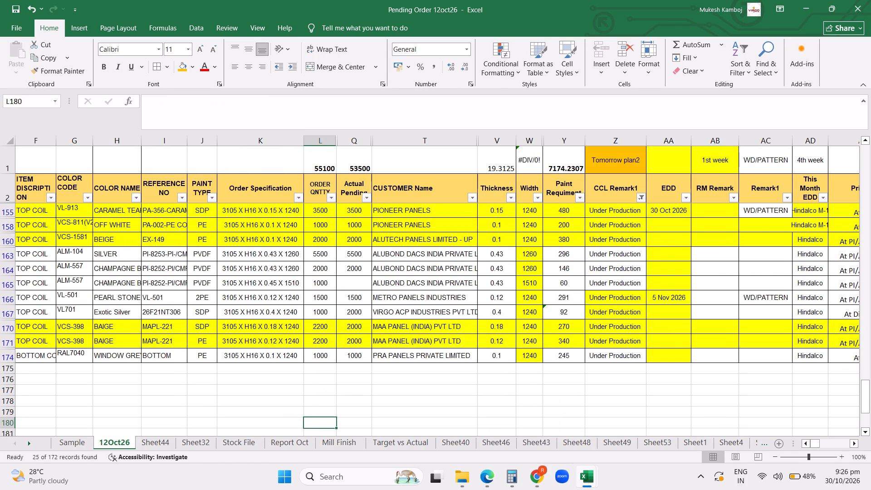
{"action": "left_click", "coordinate": [315, 314]}
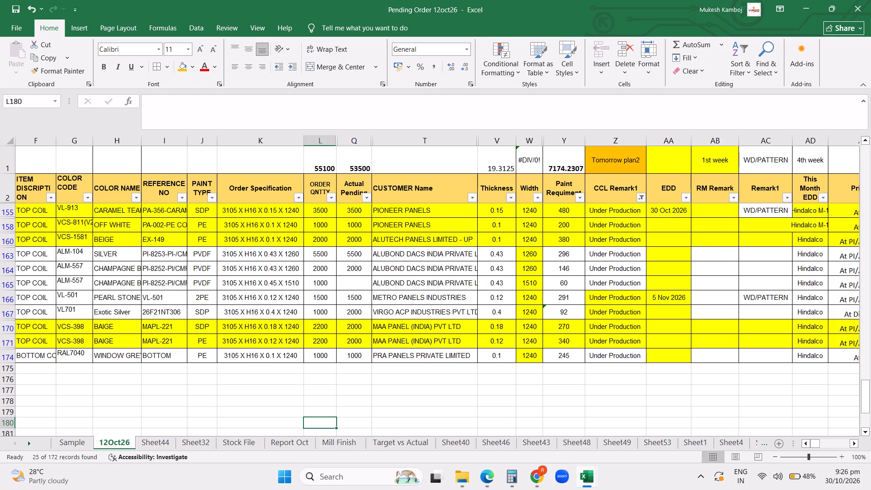
{"action": "type", "text": "2000"}
{"action": "key", "text": "Return"}
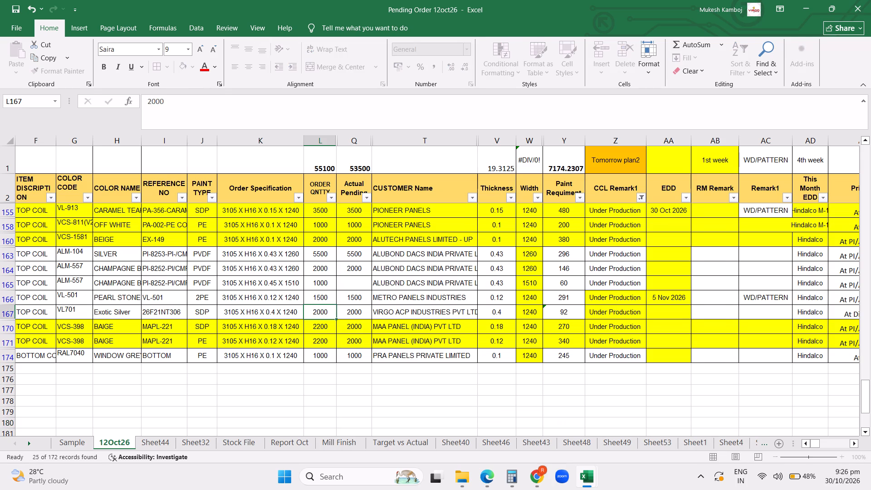
{"action": "key", "text": "Return"}
{"action": "key", "text": "Return"}
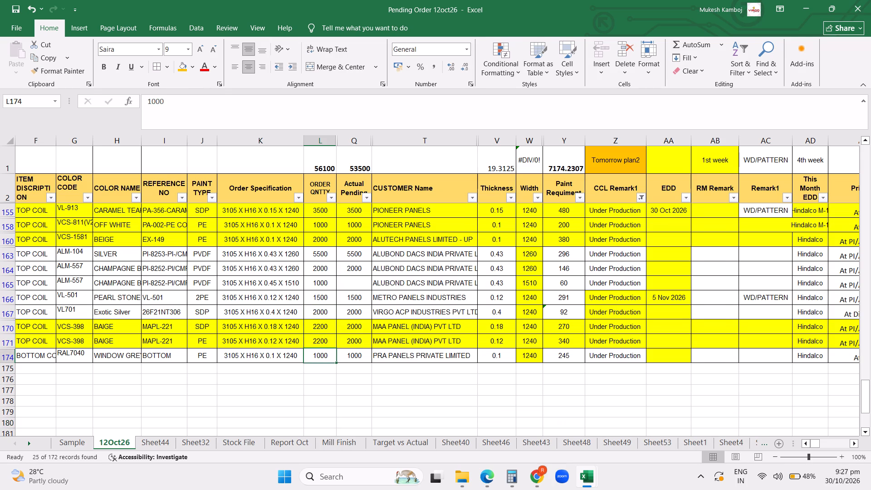
Clear the CCL Remark1 filter so that all orders are listed.
{"action": "left_click", "coordinate": [639, 198]}
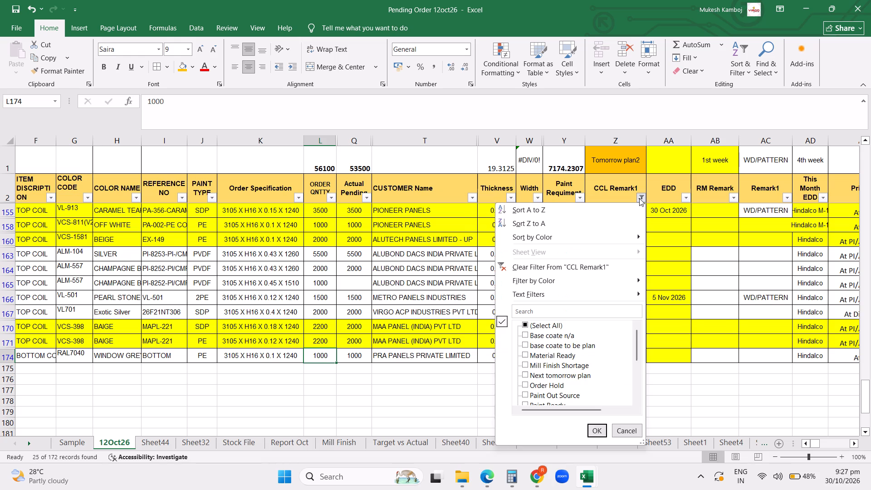
{"action": "left_click", "coordinate": [582, 261]}
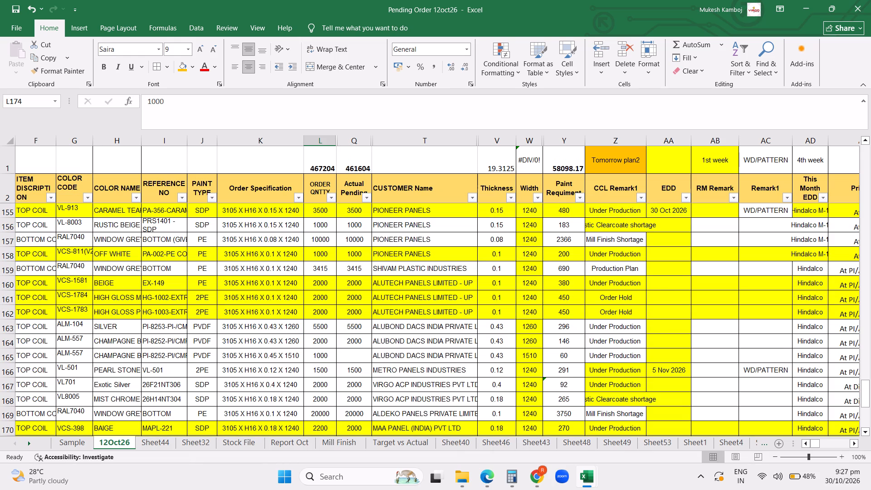
Save the Pending Order 12oct26 workbook.
{"action": "key", "text": "ctrl+s"}
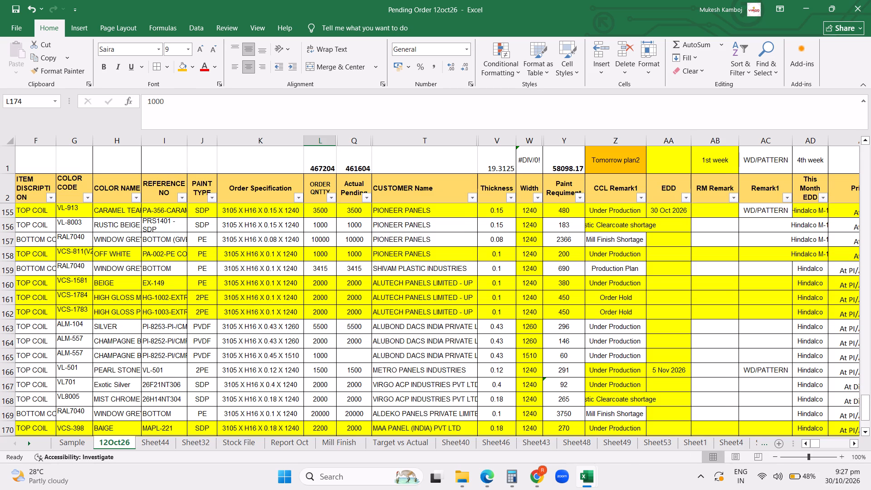
Show the hidden system tray icons on the Windows taskbar.
{"action": "double_click", "coordinate": [700, 474]}
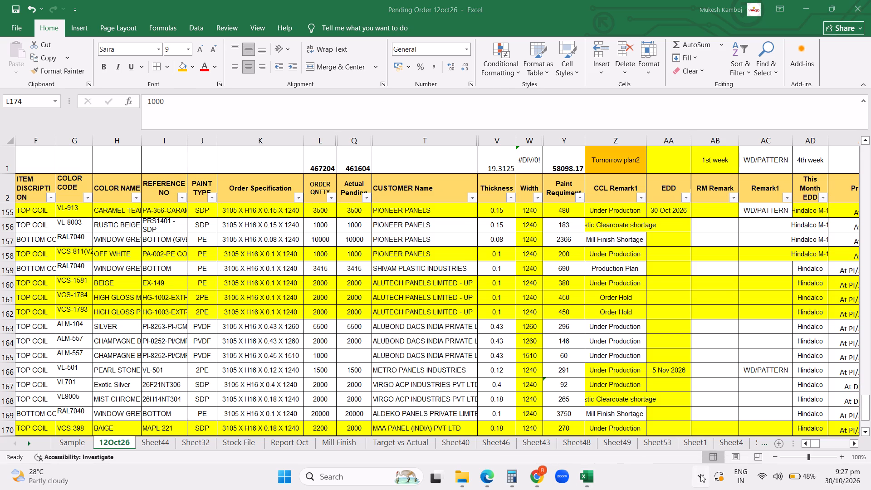
{"action": "left_click", "coordinate": [700, 474]}
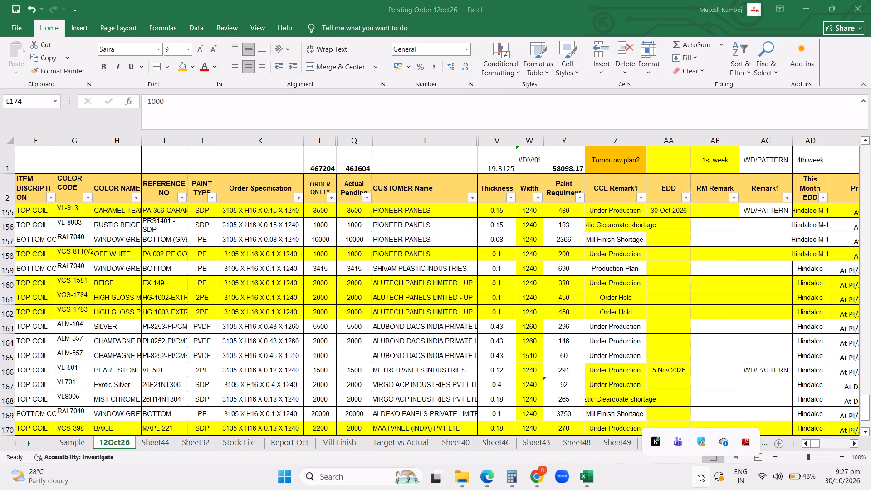
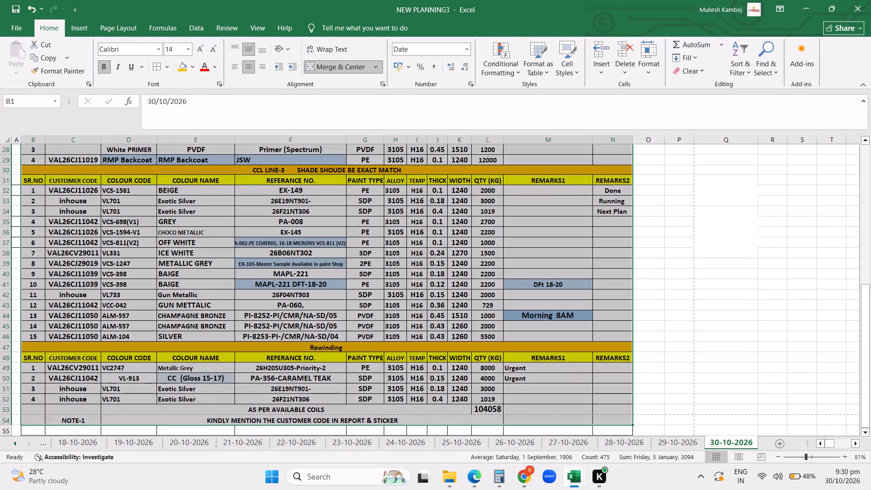
Review the colour names planned for CCL Line-3 on the 30-10-2026 sheet of the NEW PLANNING3 workbook.
{"action": "left_click", "coordinate": [182, 271]}
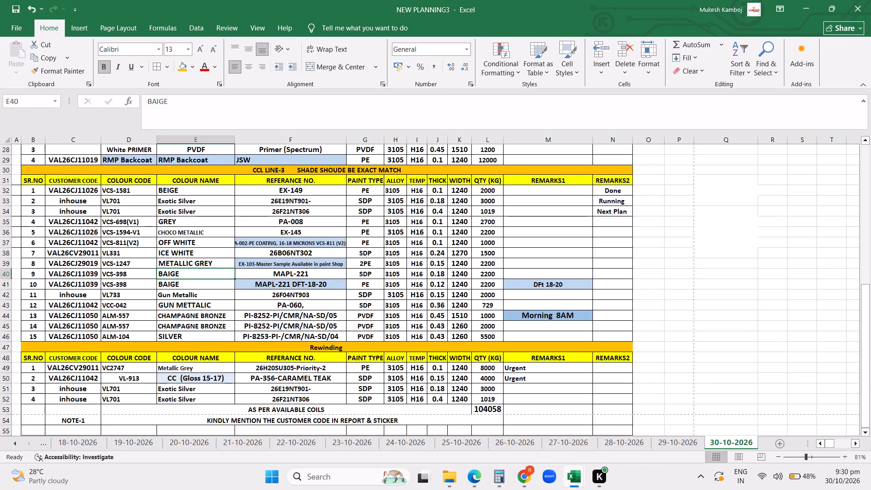
{"action": "left_click", "coordinate": [166, 186]}
{"action": "left_click", "coordinate": [170, 197]}
{"action": "left_click", "coordinate": [169, 204]}
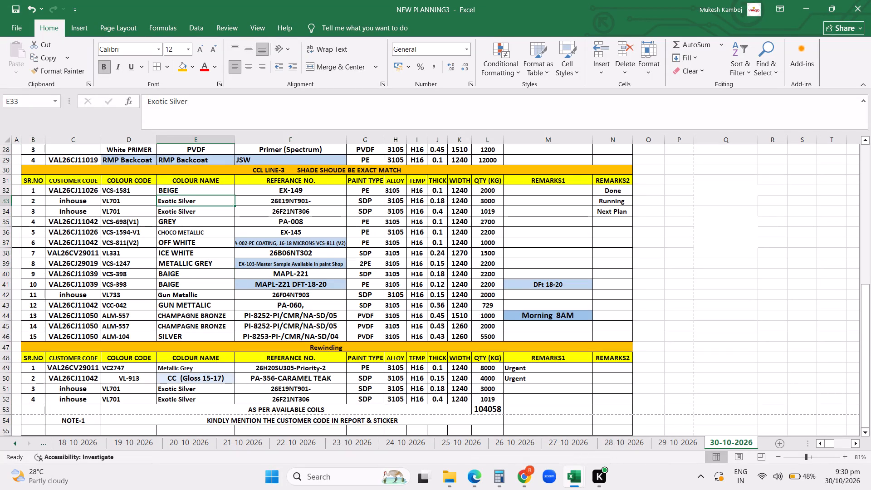
{"action": "left_click", "coordinate": [183, 304]}
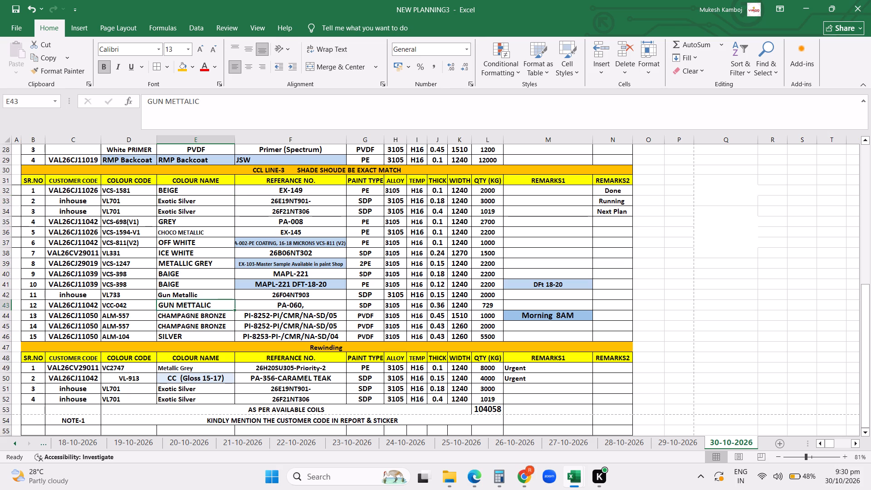